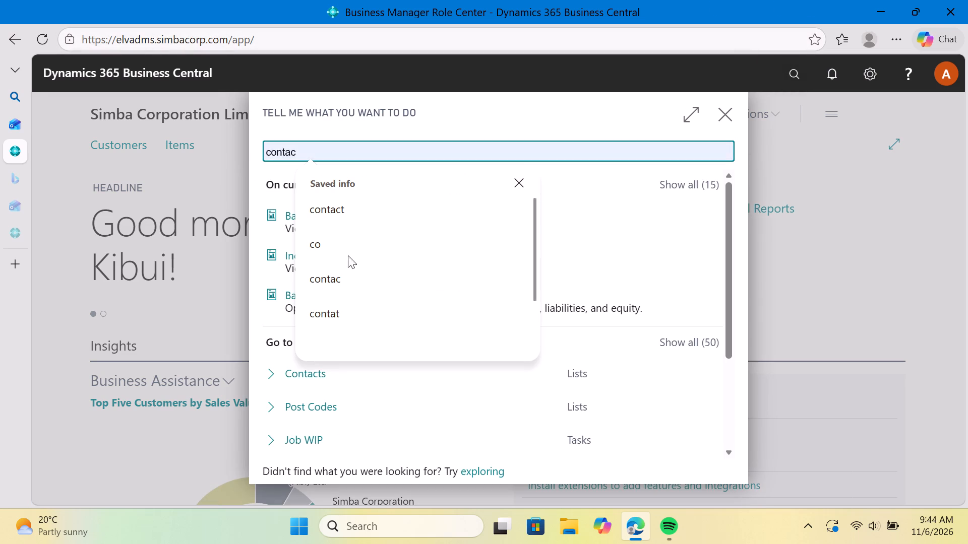
Search the pages for "contact" and open the Contacts list.
{"action": "left_click", "coordinate": [350, 210]}
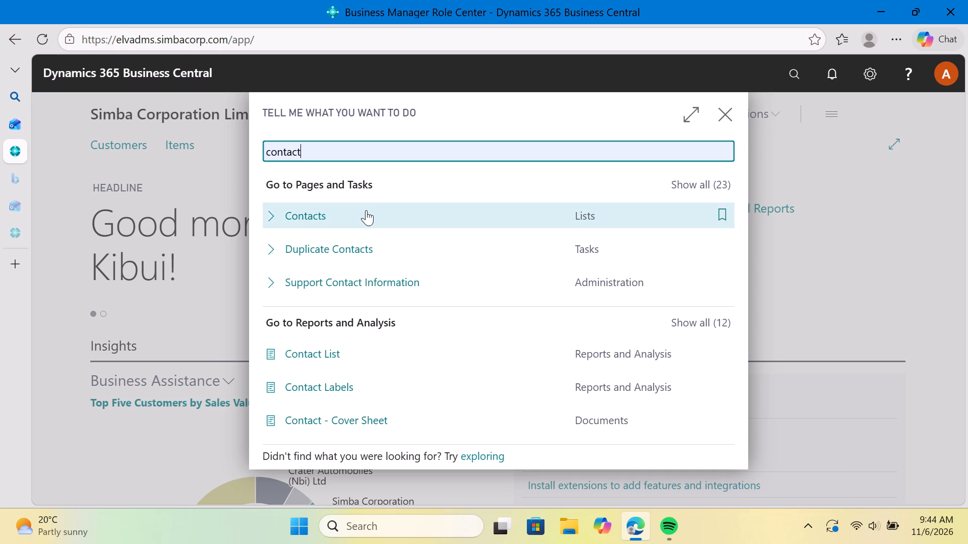
{"action": "left_click", "coordinate": [366, 210]}
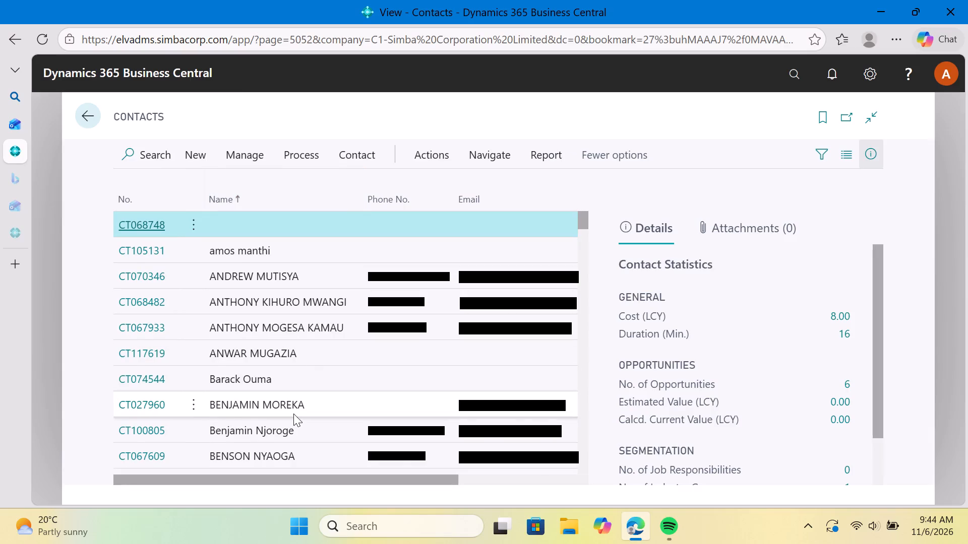
Look through the existing records in the Contacts list, including their names, phone numbers and e-mail columns.
{"action": "scroll", "coordinate": [293, 414], "scroll_direction": "down", "scroll_amount": 3}
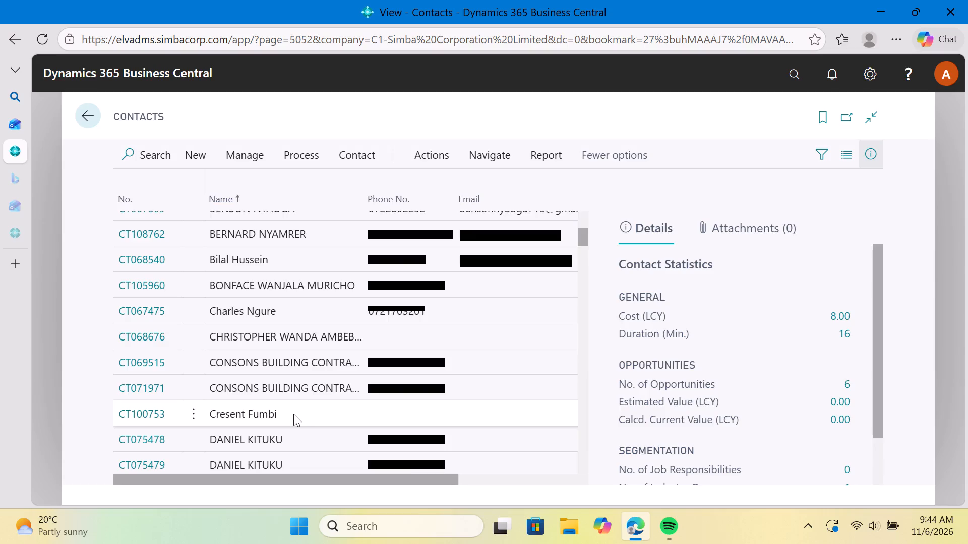
{"action": "scroll", "coordinate": [293, 414], "scroll_direction": "up", "scroll_amount": 5}
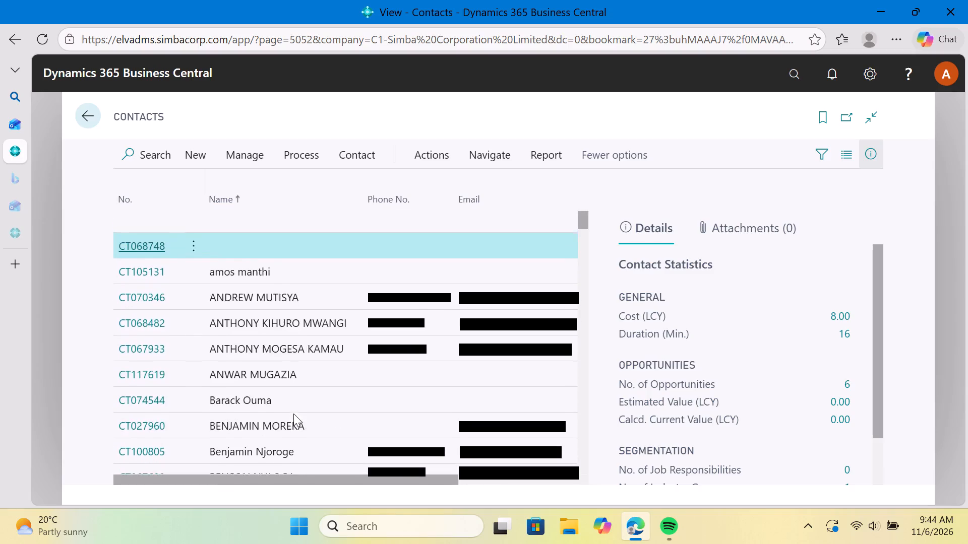
{"action": "scroll", "coordinate": [293, 414], "scroll_direction": "down", "scroll_amount": 3}
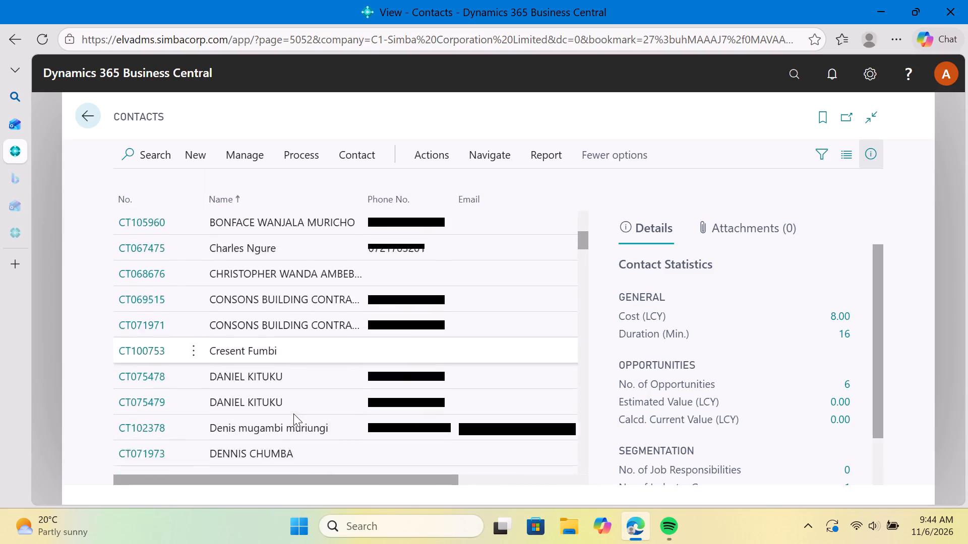
{"action": "scroll", "coordinate": [293, 414], "scroll_direction": "up", "scroll_amount": 4}
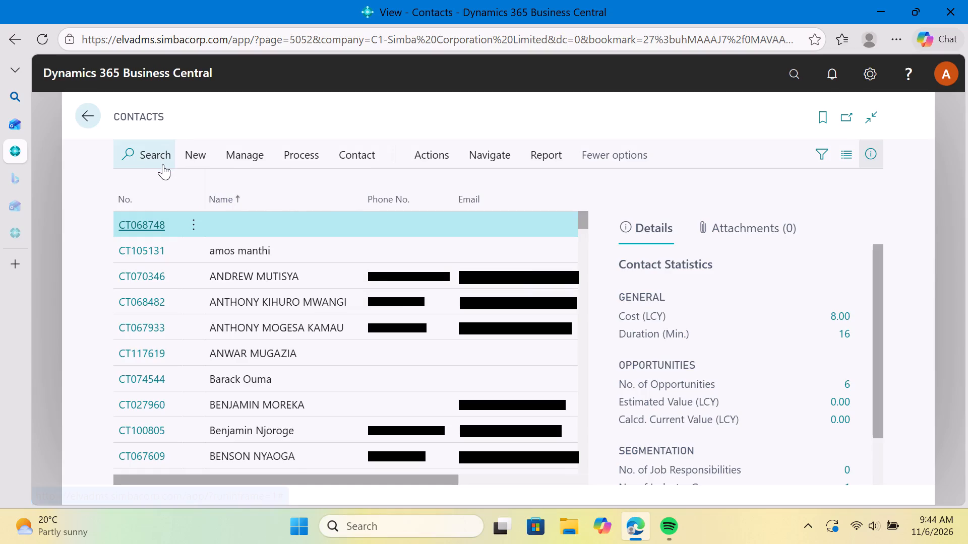
Start creating a new contact record from the Contacts list.
{"action": "left_click", "coordinate": [160, 159]}
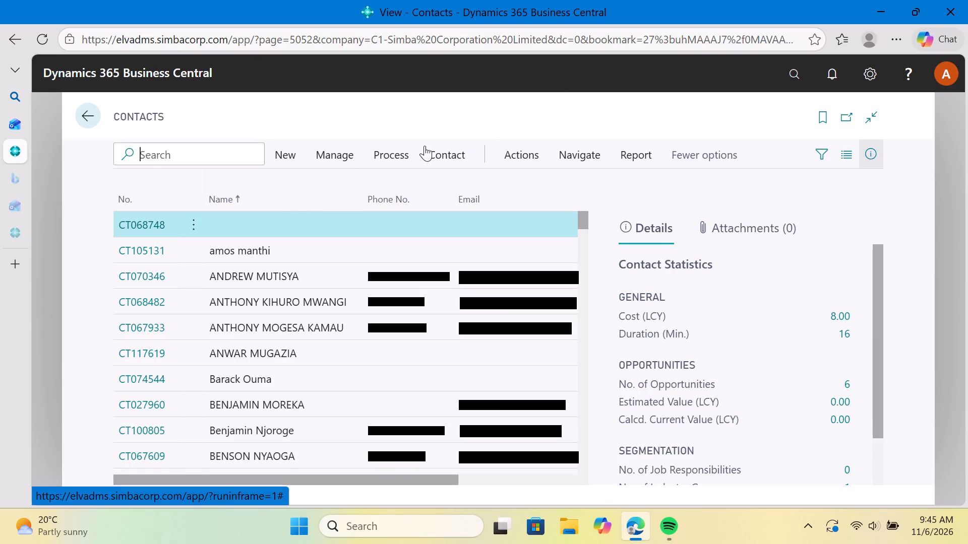
{"action": "left_click", "coordinate": [276, 158]}
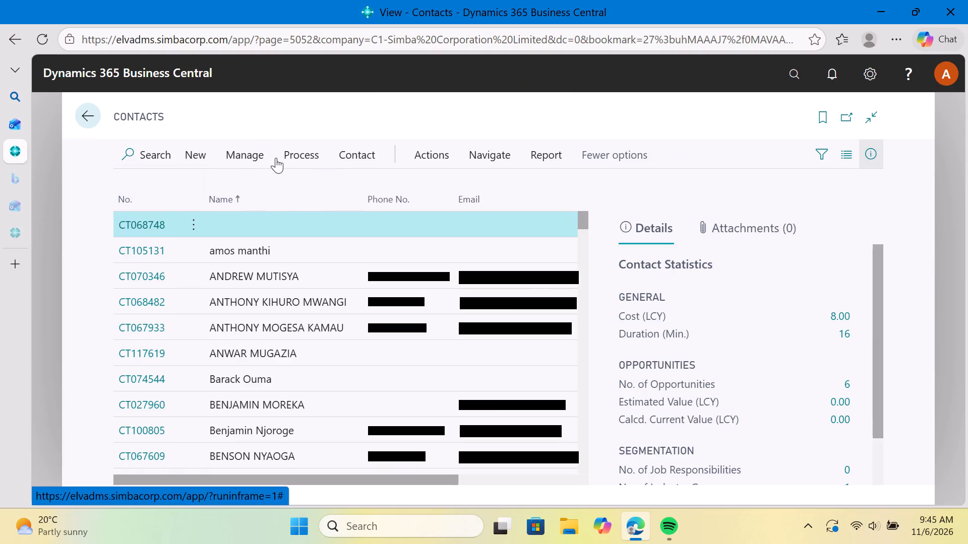
{"action": "left_click", "coordinate": [192, 161]}
{"action": "left_click", "coordinate": [252, 195]}
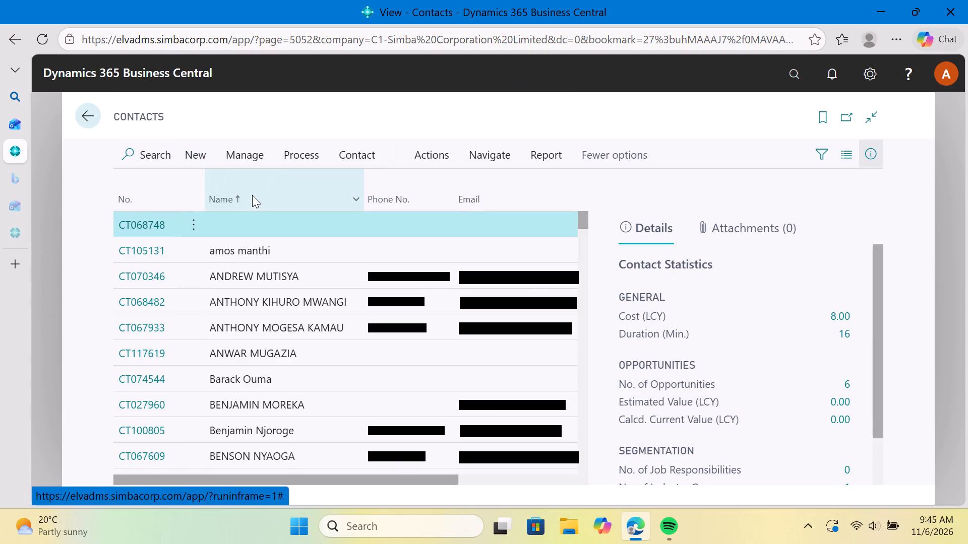
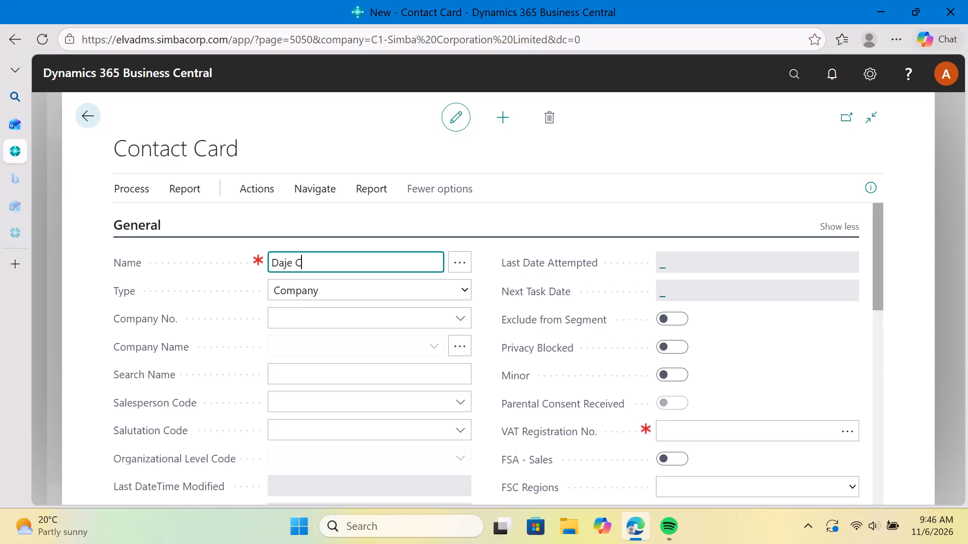
Enter "Daje Constuction SMC Limited" as the new contact's name.
{"action": "key", "text": "o"}
{"action": "type", "text": "nst"}
{"action": "key", "text": "u"}
{"action": "type", "text": "ction"}
{"action": "key", "text": "space"}
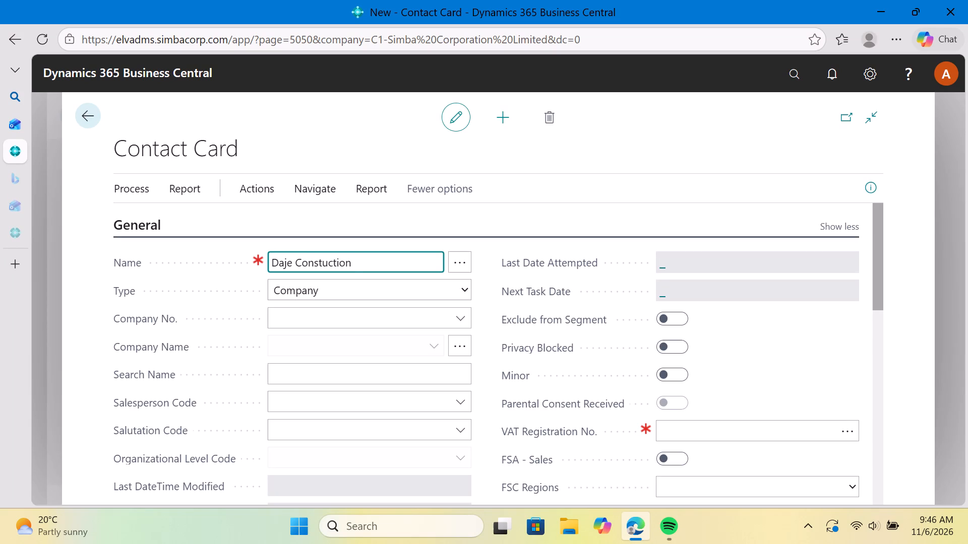
{"action": "type", "text": "SN"}
{"action": "key", "text": "BackSpace"}
{"action": "key", "text": "l"}
{"action": "type", "text": "imited"}
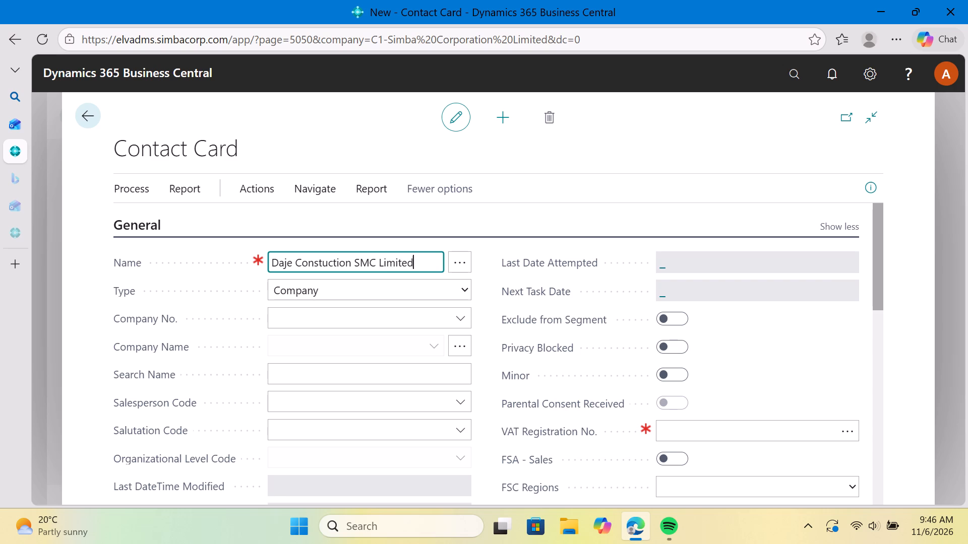
{"action": "left_click", "coordinate": [337, 406]}
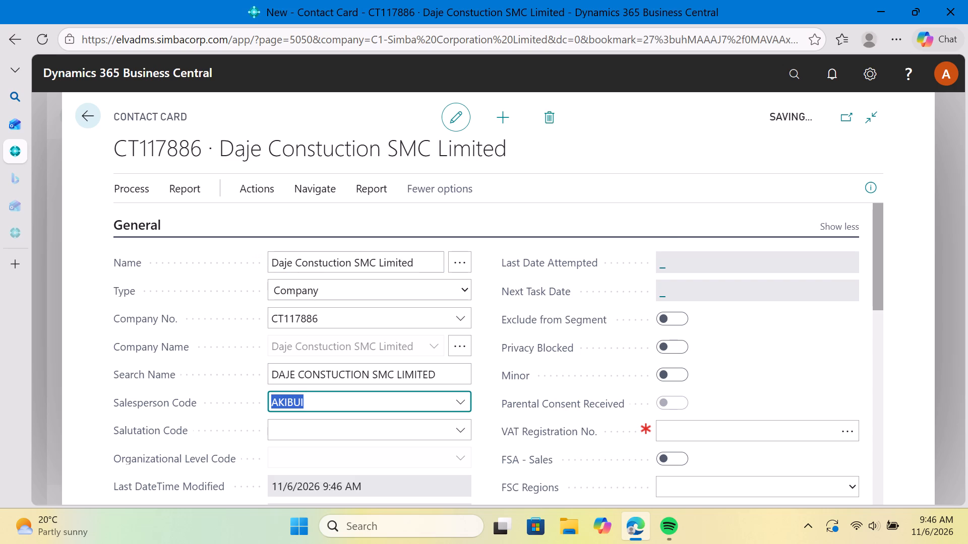
Fill in the Address in the Communication section as "po box".
{"action": "scroll", "coordinate": [361, 331], "scroll_direction": "down", "scroll_amount": 3}
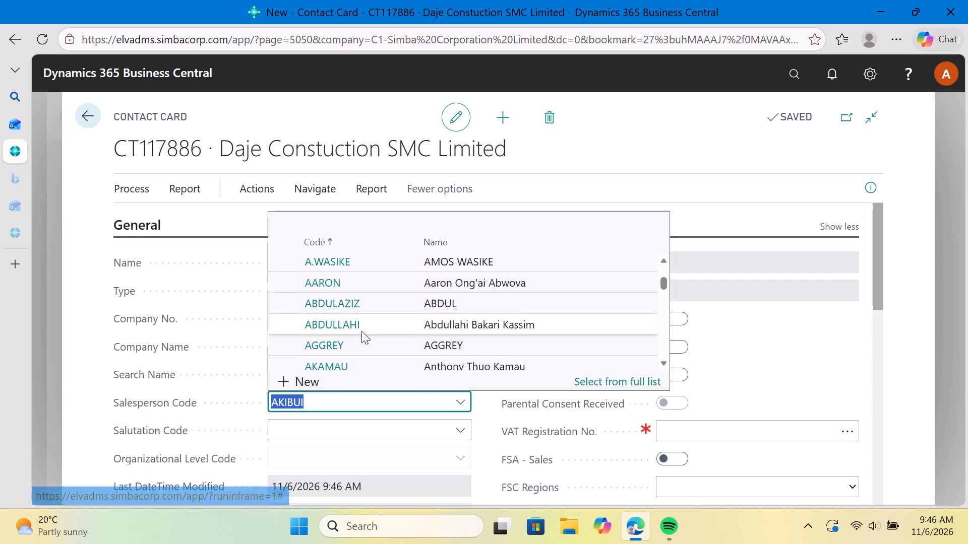
{"action": "scroll", "coordinate": [461, 433], "scroll_direction": "down", "scroll_amount": 3}
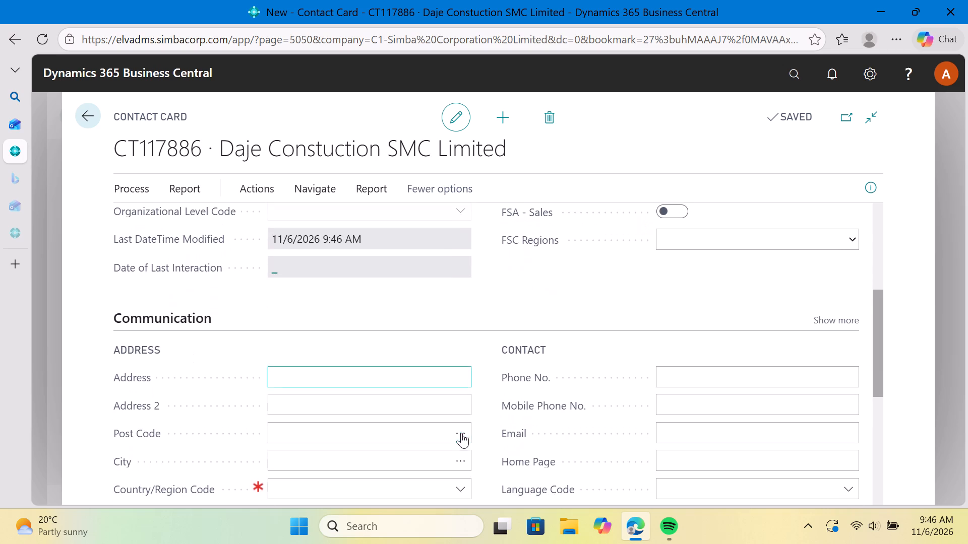
{"action": "left_click", "coordinate": [372, 379]}
{"action": "type", "text": "po"}
{"action": "key", "text": "space"}
{"action": "type", "text": "box"}
{"action": "key", "text": "space"}
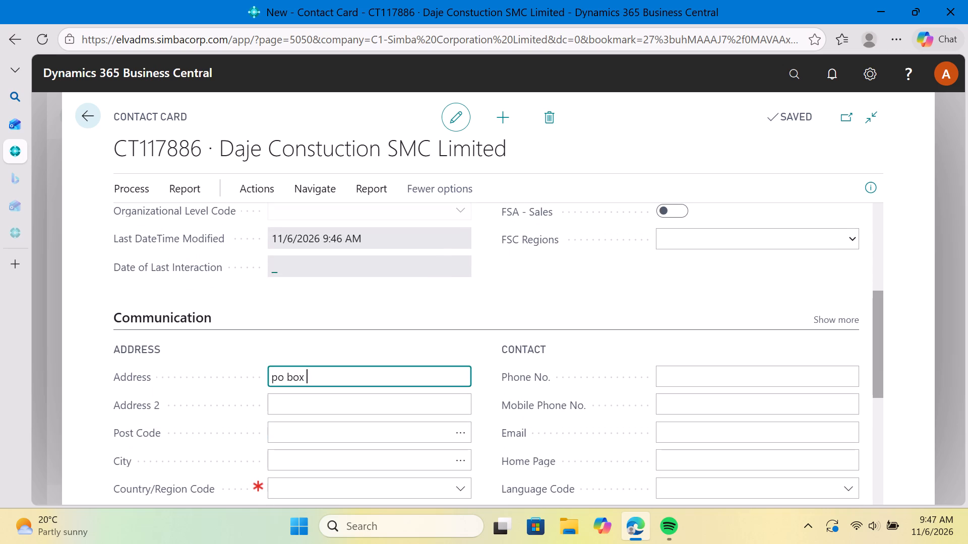
Set the contact's city to Nairobi and accept post code 00100 with country/region KE for it.
{"action": "left_click", "coordinate": [305, 458]}
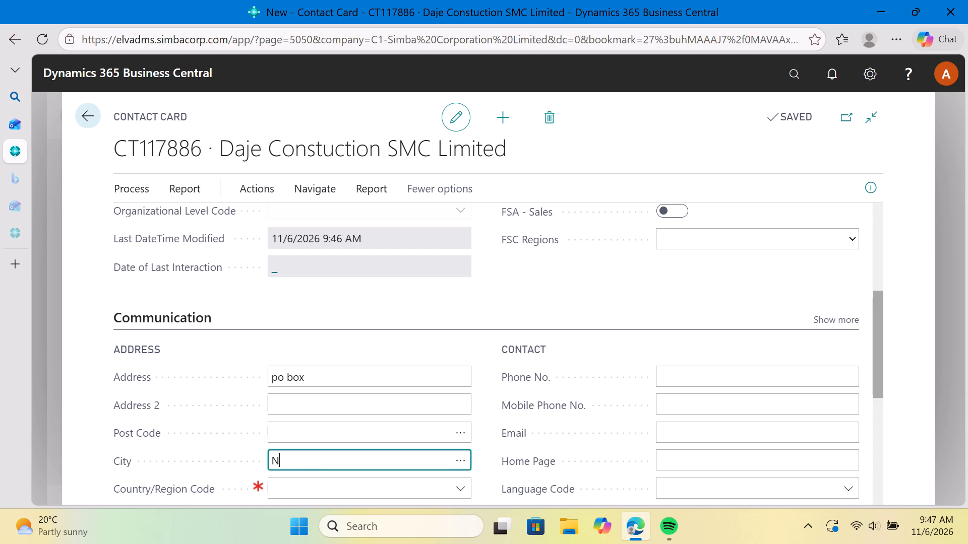
{"action": "type", "text": "airobi"}
{"action": "left_click", "coordinate": [304, 491]}
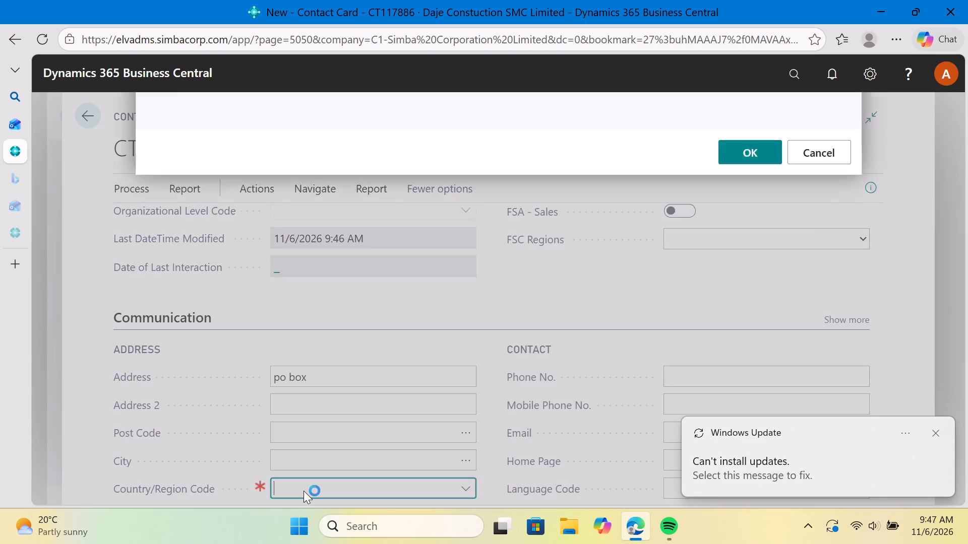
{"action": "left_click", "coordinate": [735, 367]}
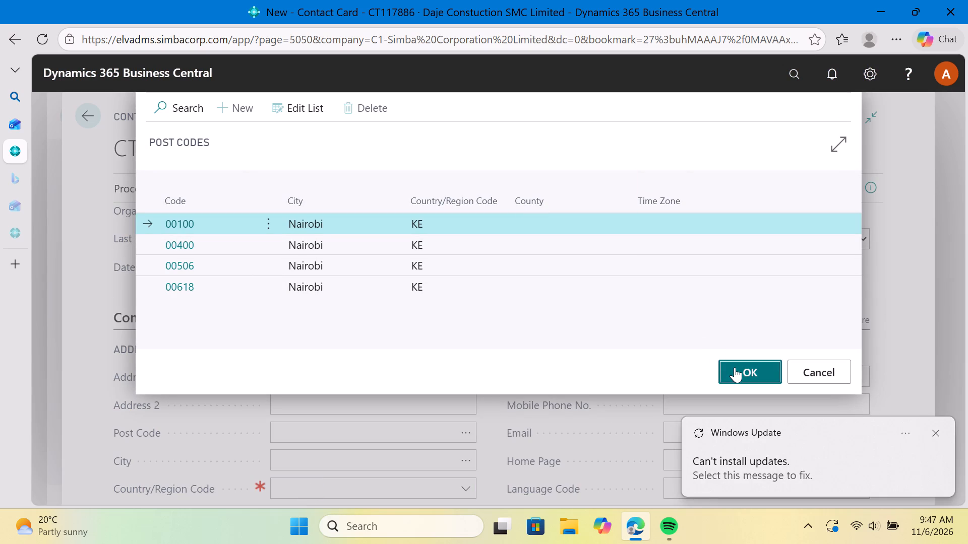
{"action": "left_click", "coordinate": [771, 356]}
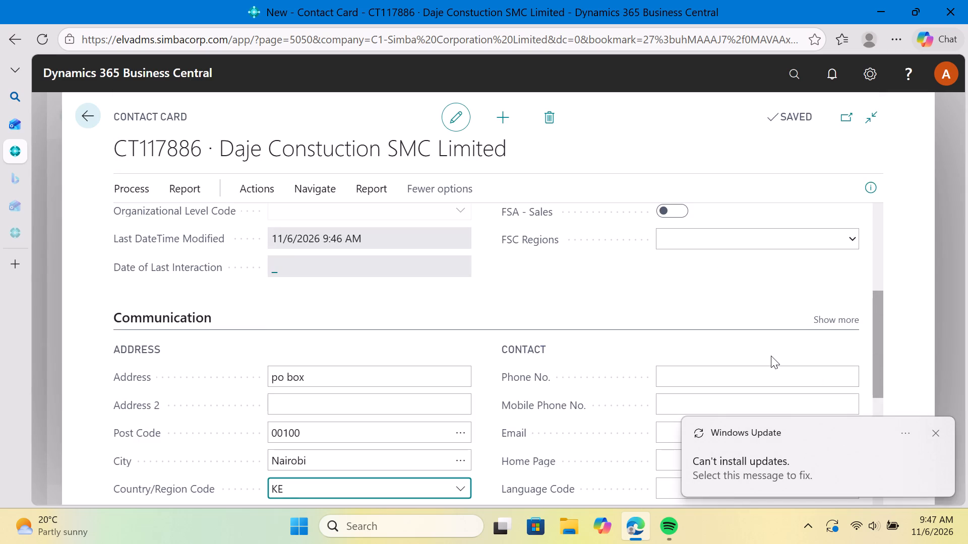
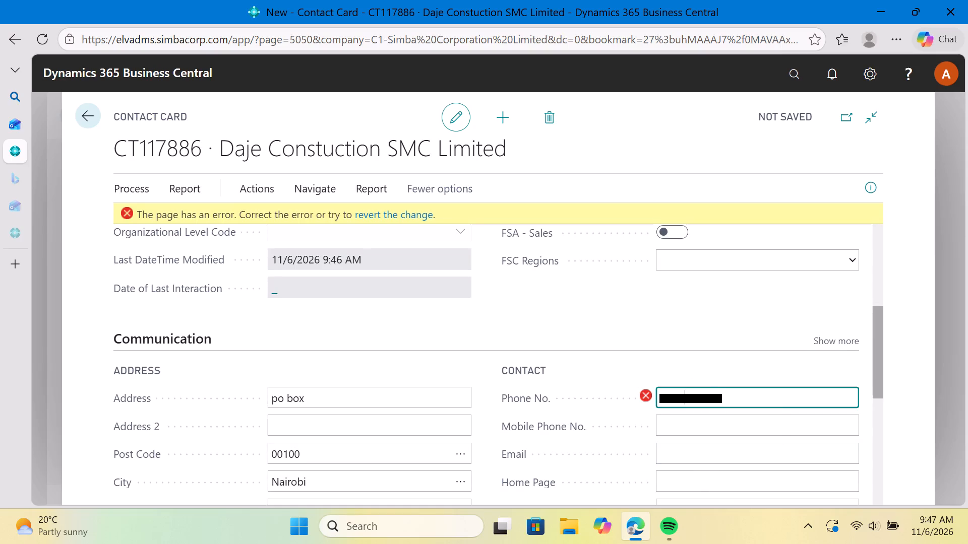
Correct the formatting of the contact's Phone No. by inserting a space within the number.
{"action": "left_click", "coordinate": [703, 398]}
{"action": "key", "text": "space"}
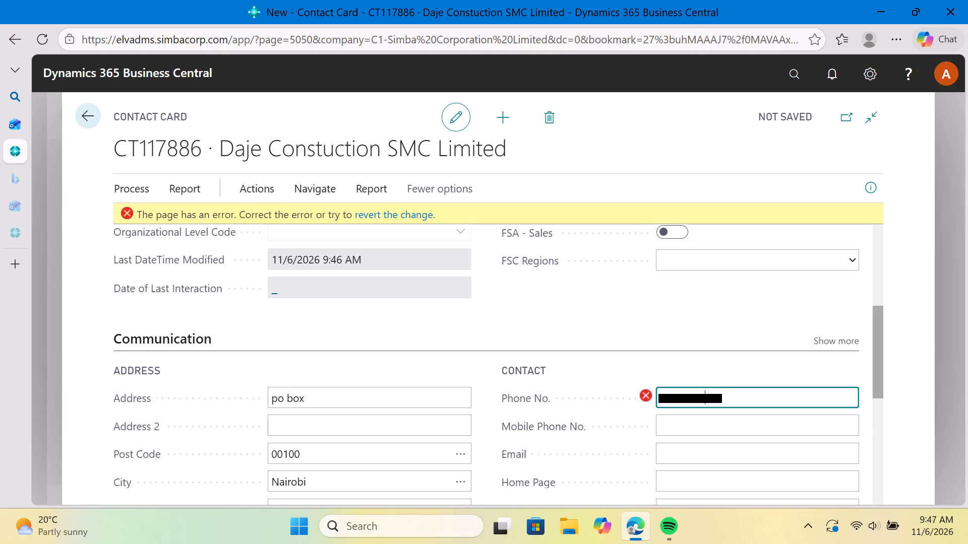
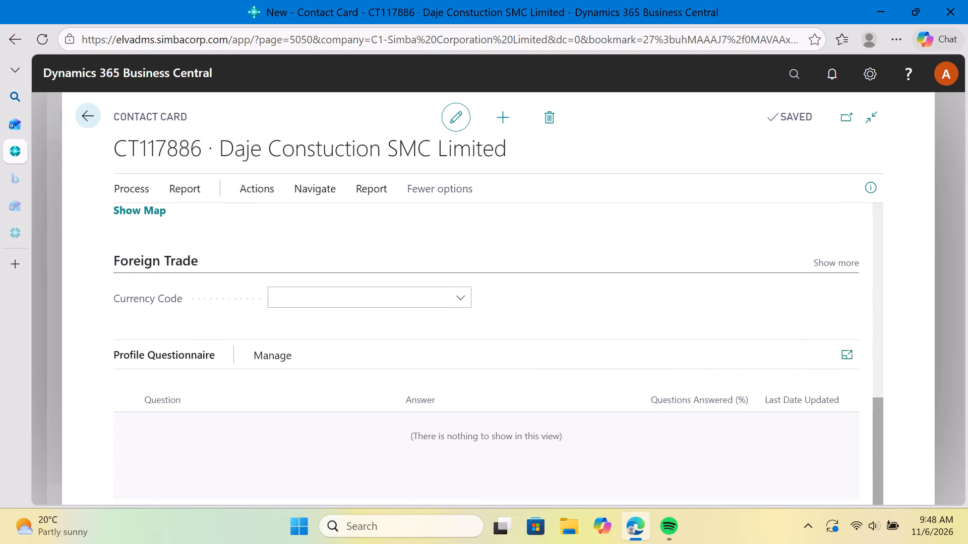
Assign industry group IND-020, Engineers and Consultants, to the Daje Constuction SMC Limited contact and return to its card.
{"action": "scroll", "coordinate": [678, 435], "scroll_direction": "up", "scroll_amount": 3}
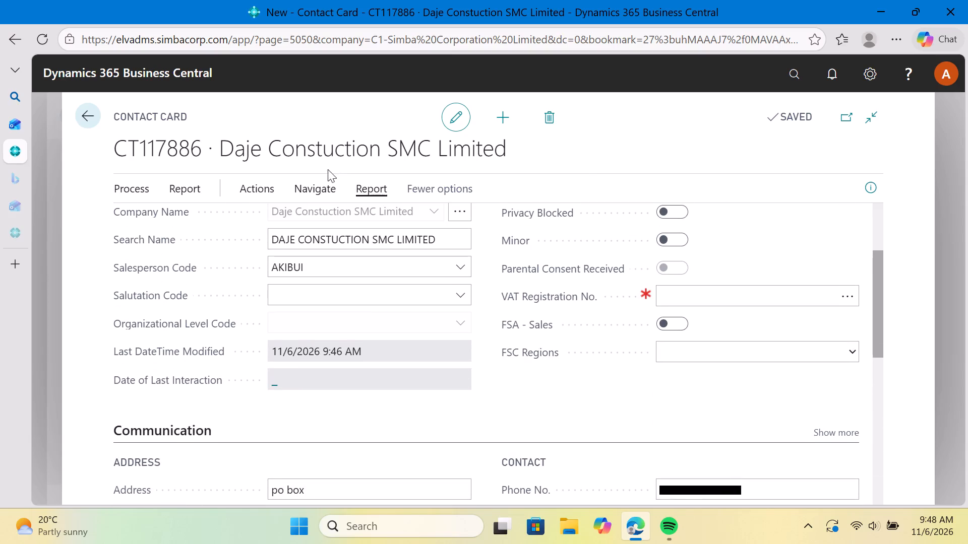
{"action": "left_click", "coordinate": [316, 186]}
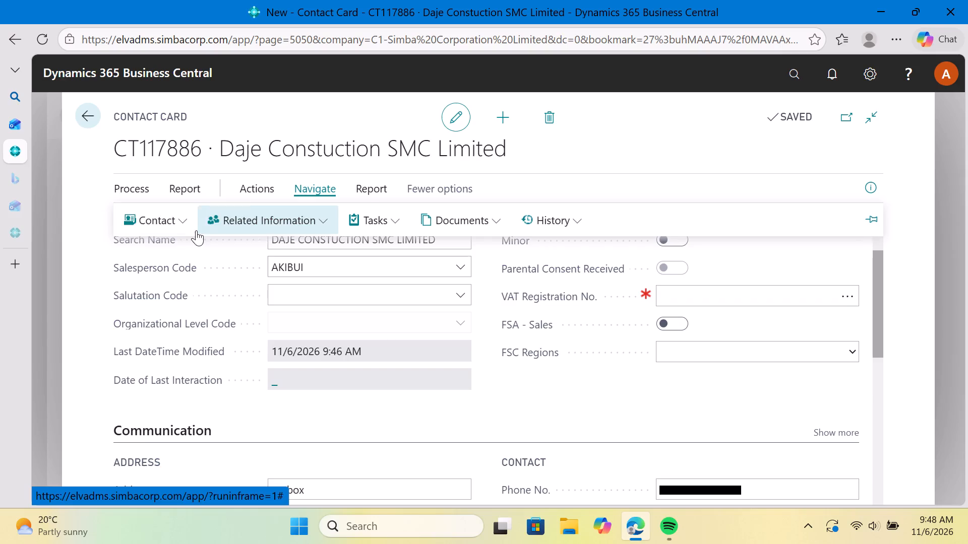
{"action": "left_click", "coordinate": [186, 228]}
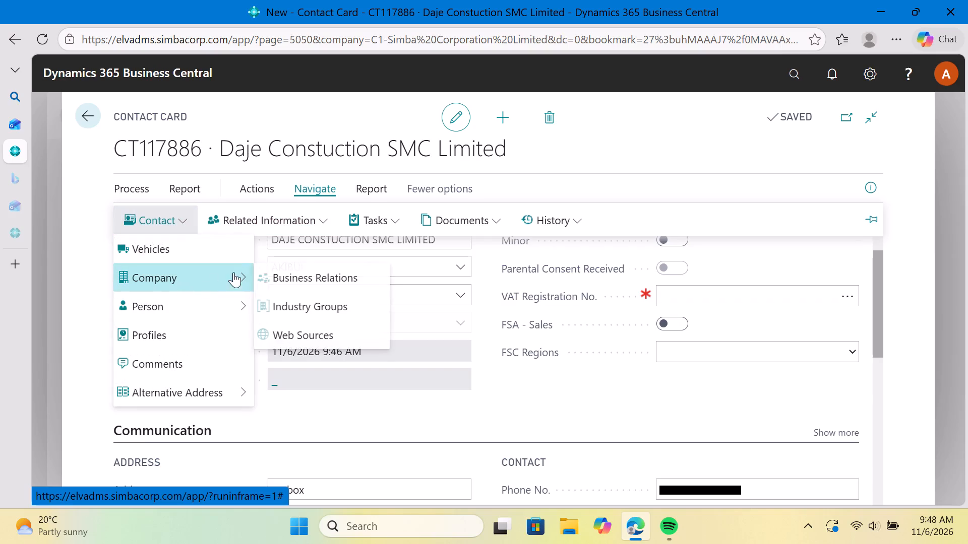
{"action": "left_click", "coordinate": [307, 312]}
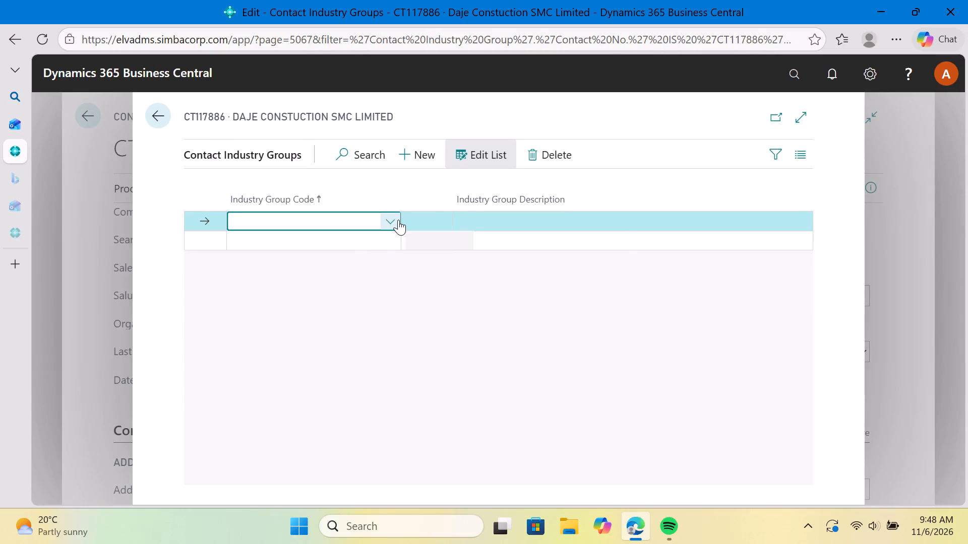
{"action": "left_click", "coordinate": [398, 220]}
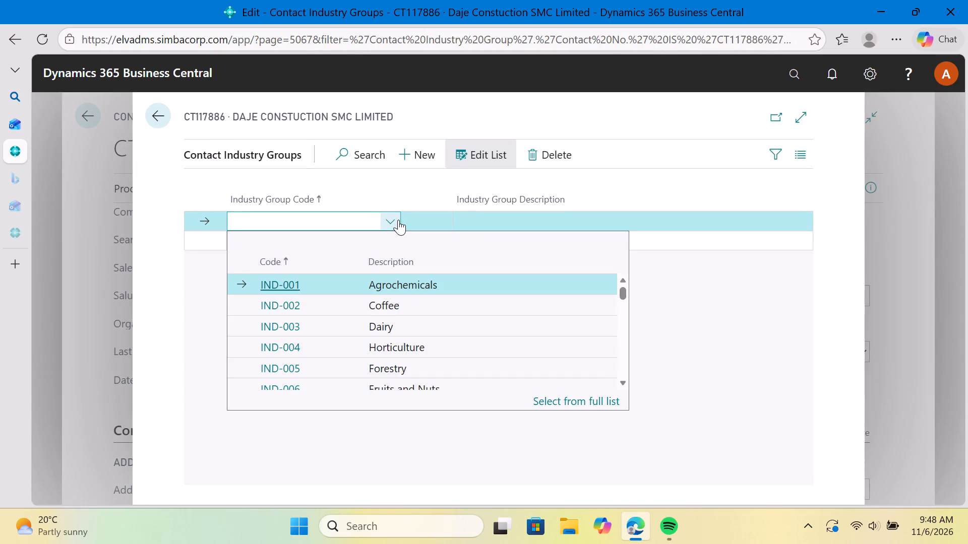
{"action": "type", "text": "const"}
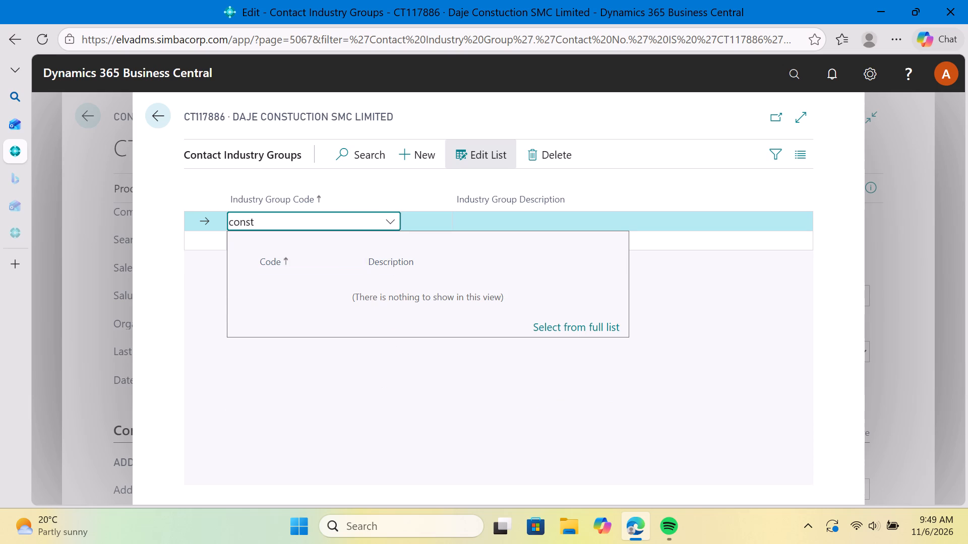
{"action": "key", "text": "BackSpace"}
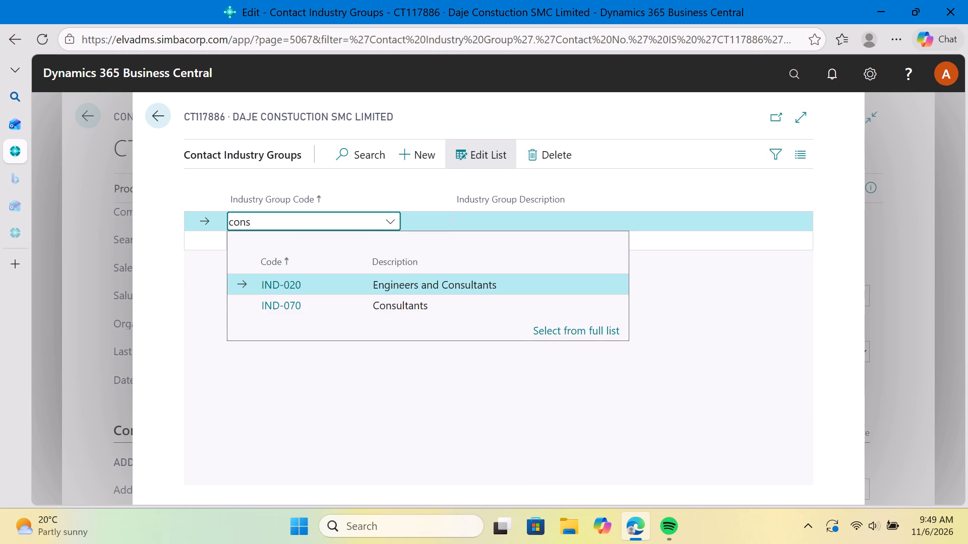
{"action": "left_click", "coordinate": [272, 277]}
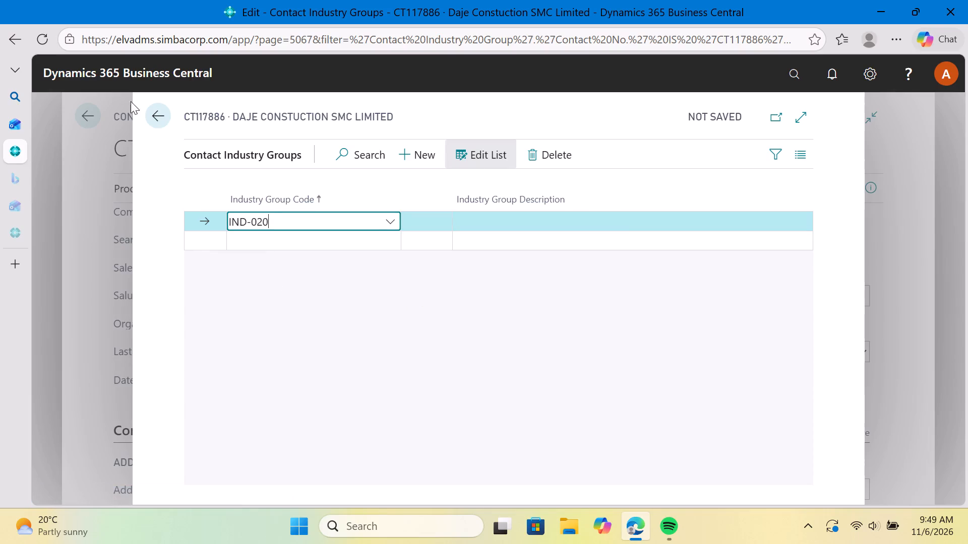
{"action": "left_click", "coordinate": [157, 118]}
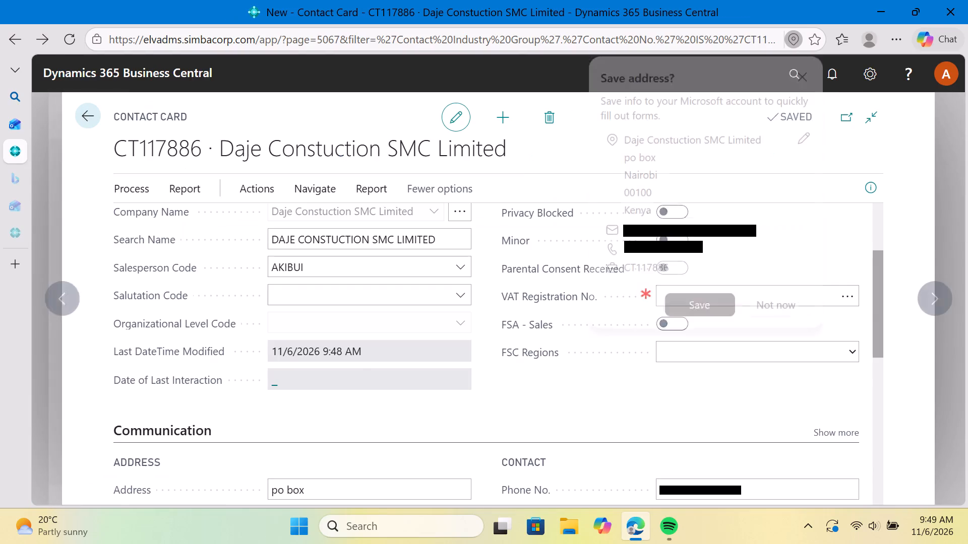
Accept the browser's offer to save the contact's address information to the Microsoft account.
{"action": "left_click", "coordinate": [721, 308]}
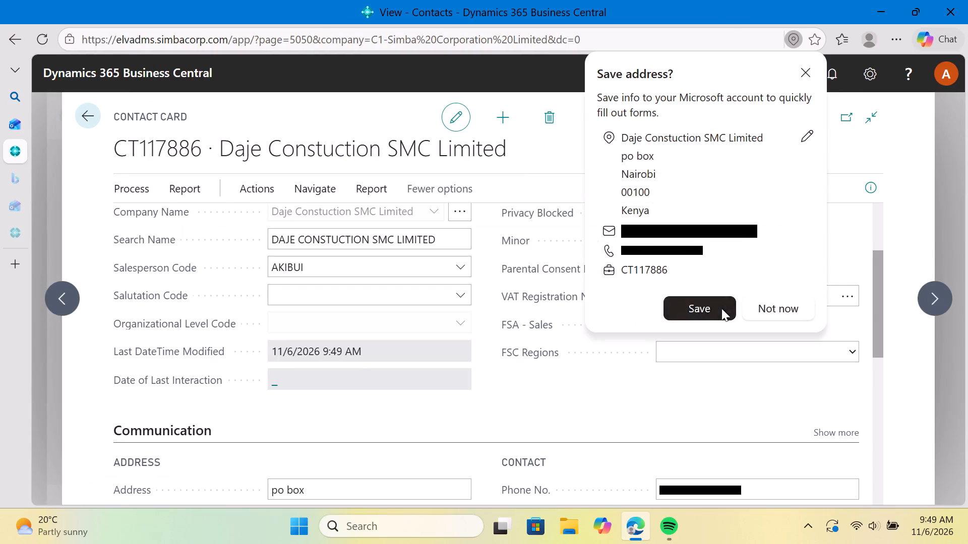
Create a new opportunity from the contact card with the description Ashoklayed.
{"action": "left_click", "coordinate": [126, 190]}
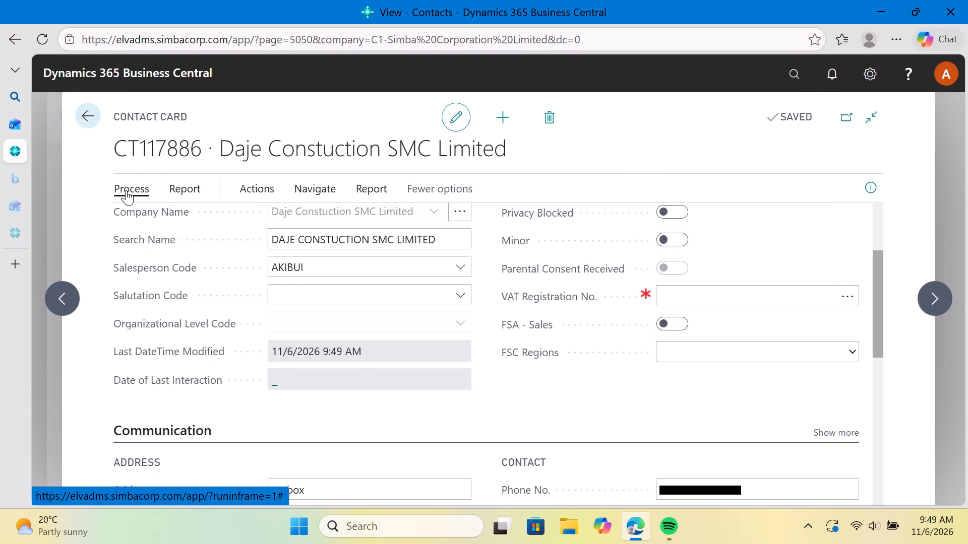
{"action": "left_click", "coordinate": [193, 214]}
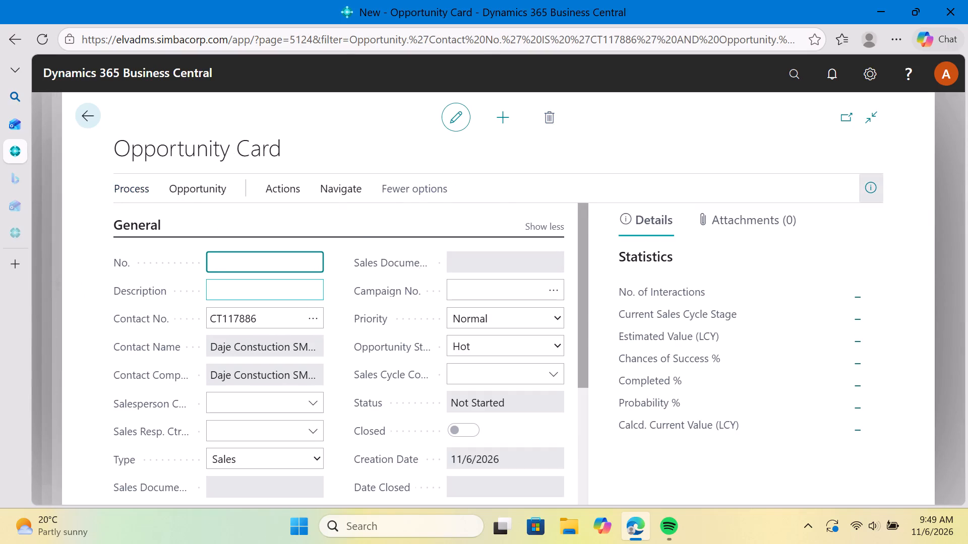
{"action": "left_click", "coordinate": [231, 293]}
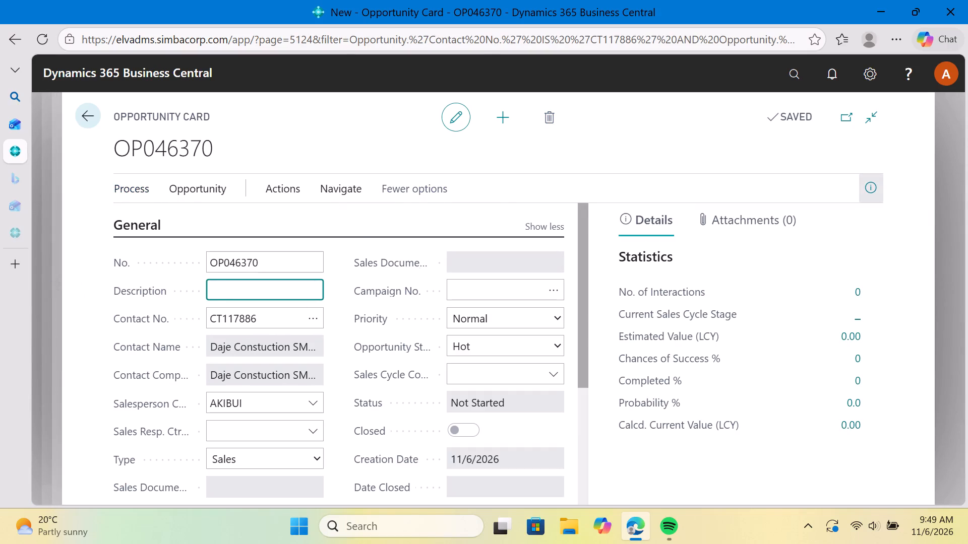
{"action": "key", "text": "s"}
{"action": "key", "text": "BackSpace"}
{"action": "type", "text": "sho"}
{"action": "key", "text": "k"}
{"action": "type", "text": "lay"}
{"action": "type", "text": "ed"}
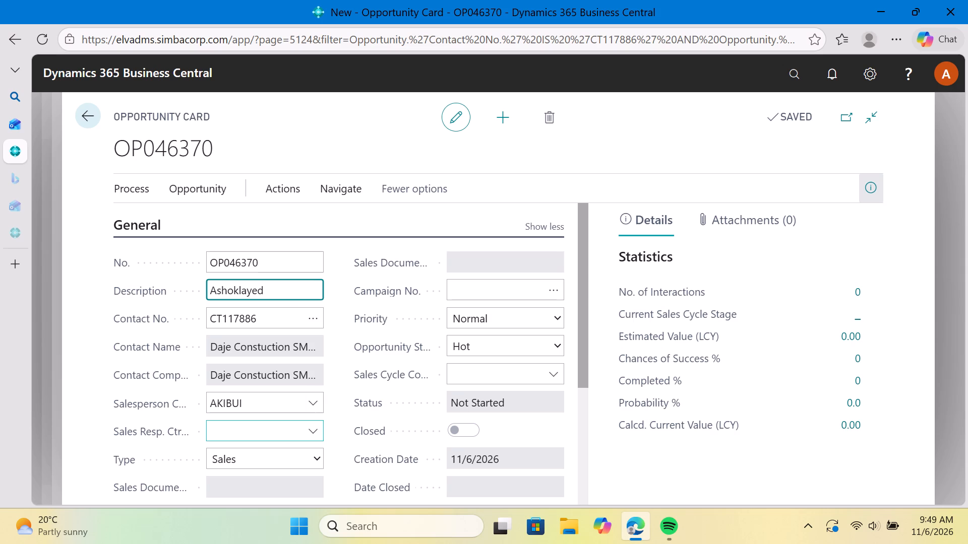
Set the opportunity's Sales Cycle Code to PHONELEAD.
{"action": "left_click", "coordinate": [279, 432]}
{"action": "scroll", "coordinate": [279, 432], "scroll_direction": "down", "scroll_amount": 2}
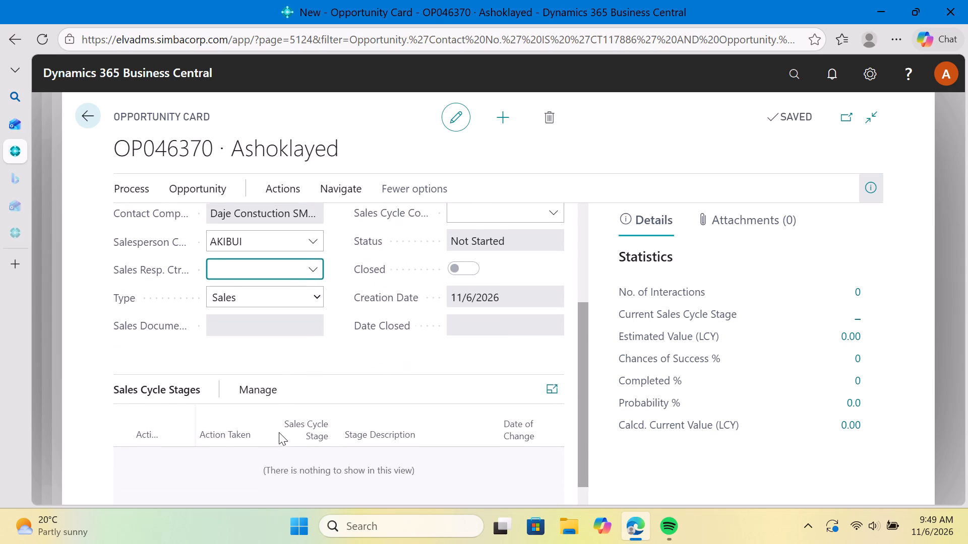
{"action": "scroll", "coordinate": [279, 432], "scroll_direction": "down", "scroll_amount": 1}
{"action": "scroll", "coordinate": [279, 432], "scroll_direction": "up", "scroll_amount": 2}
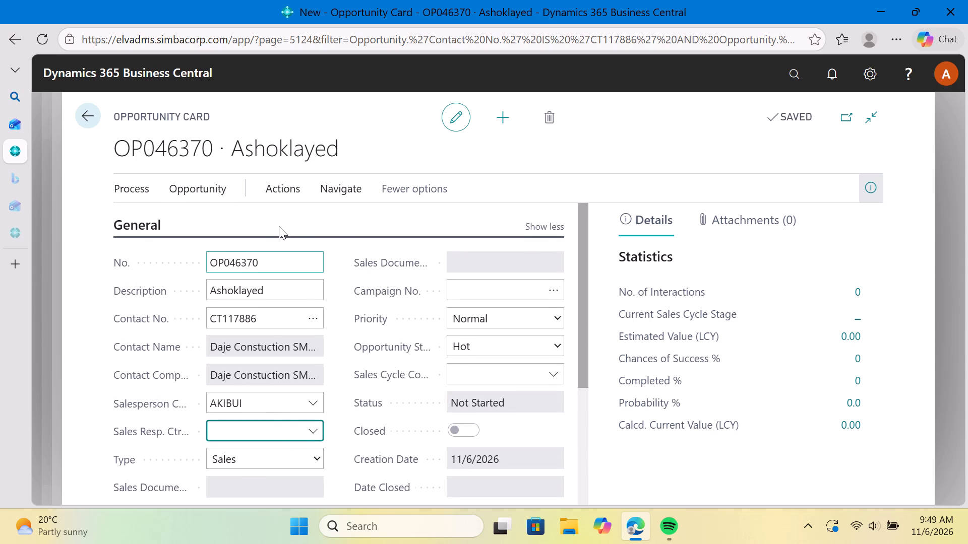
{"action": "left_click", "coordinate": [483, 368]}
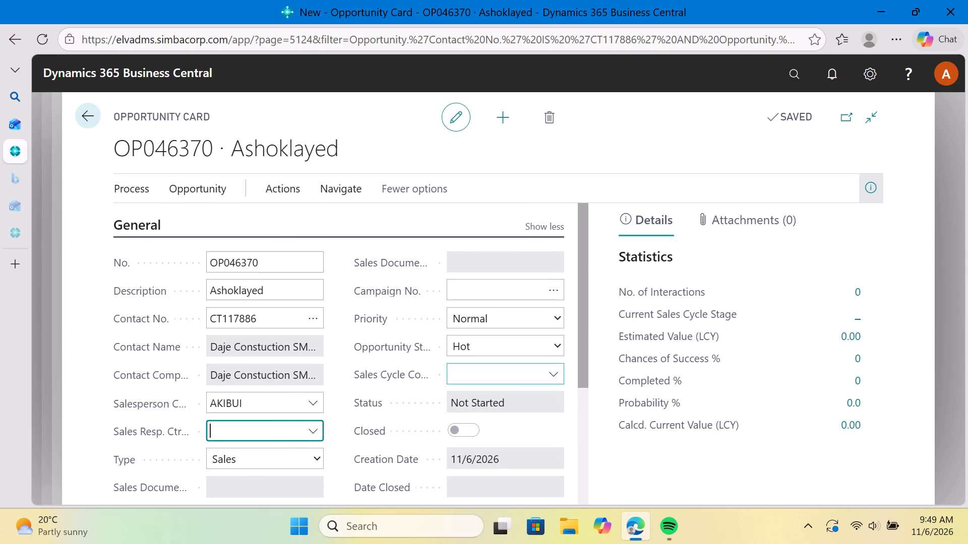
{"action": "left_click", "coordinate": [521, 318]}
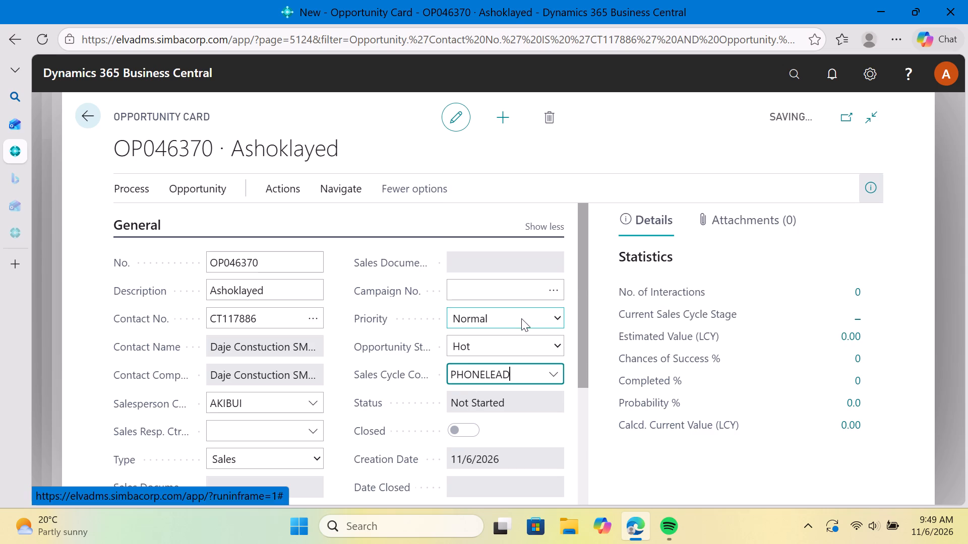
Activate the first sales cycle stage of the Ashoklayed opportunity.
{"action": "left_click", "coordinate": [135, 185]}
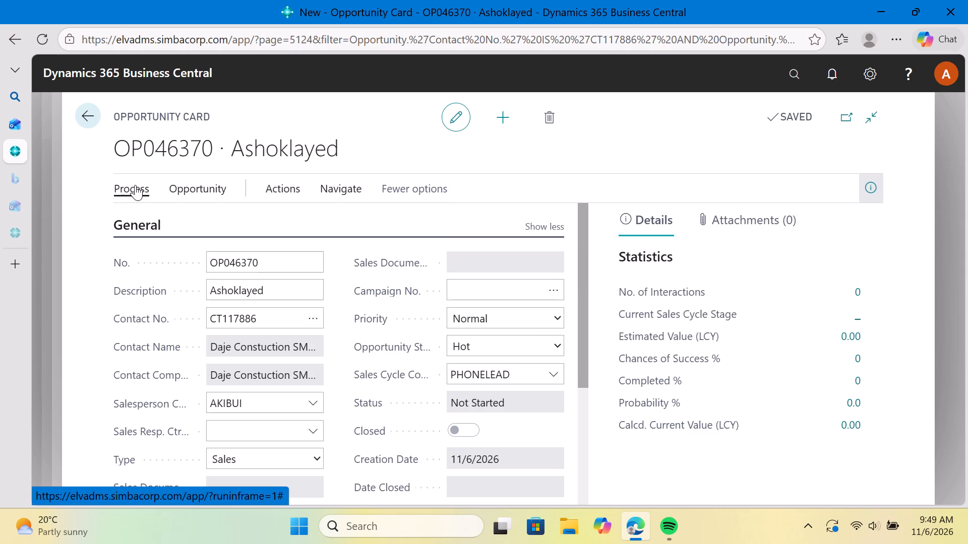
{"action": "left_click", "coordinate": [294, 211]}
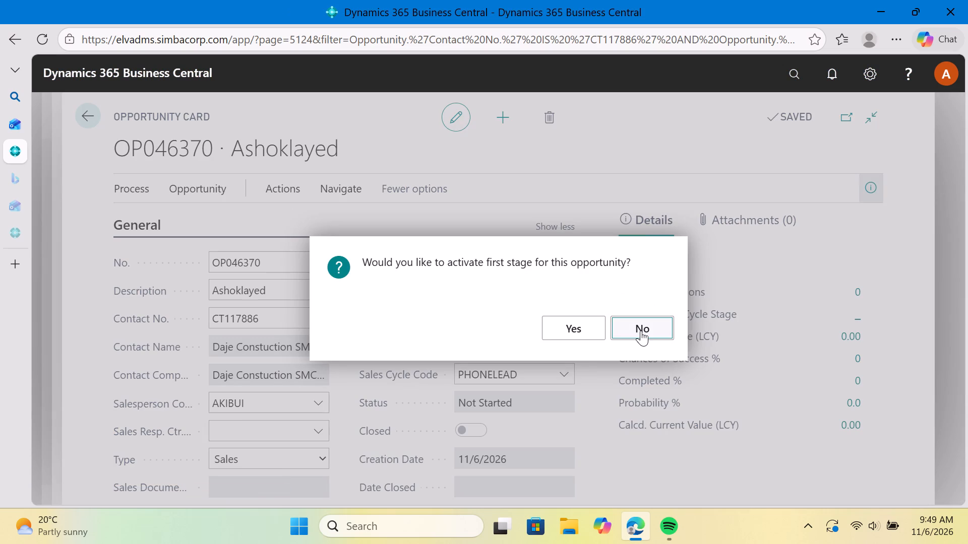
{"action": "left_click", "coordinate": [559, 322]}
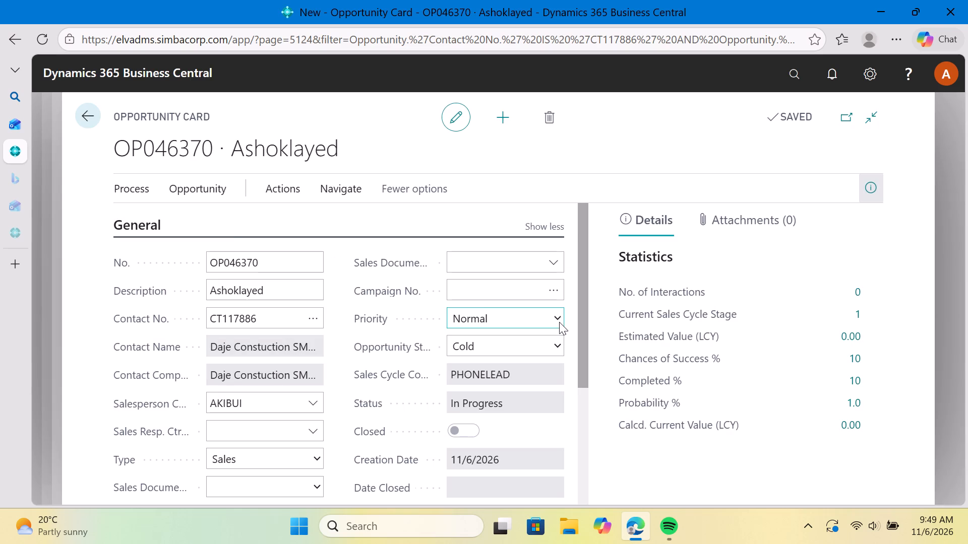
Create a Vehicles Trade sales quote from the opportunity, declining customer creation and applying the CASH contact conversion template.
{"action": "left_click", "coordinate": [130, 179]}
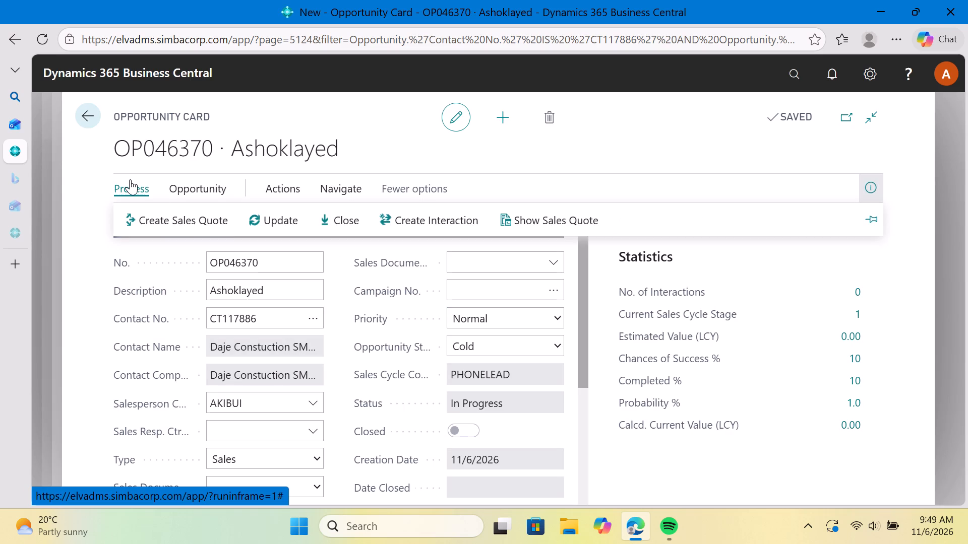
{"action": "left_click", "coordinate": [178, 212]}
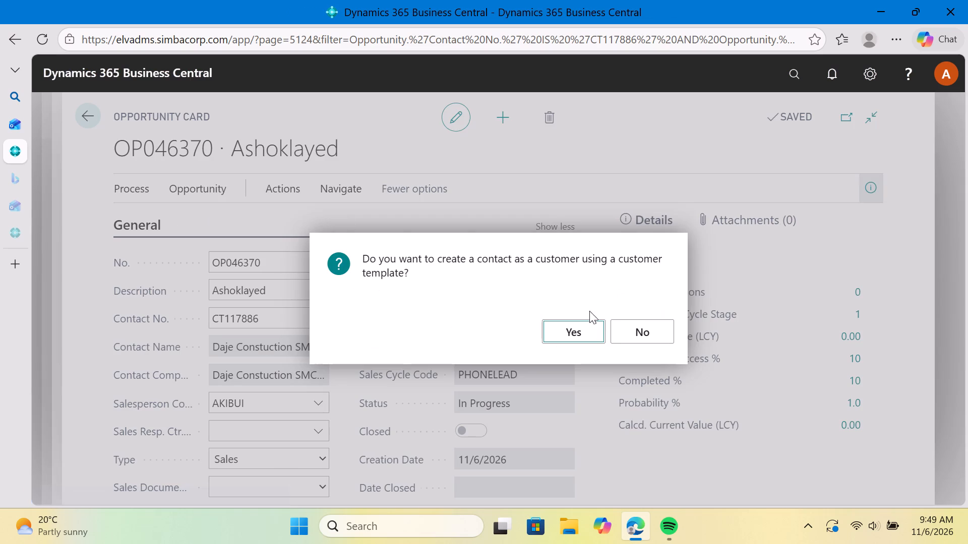
{"action": "left_click", "coordinate": [643, 326]}
{"action": "left_click", "coordinate": [571, 331]}
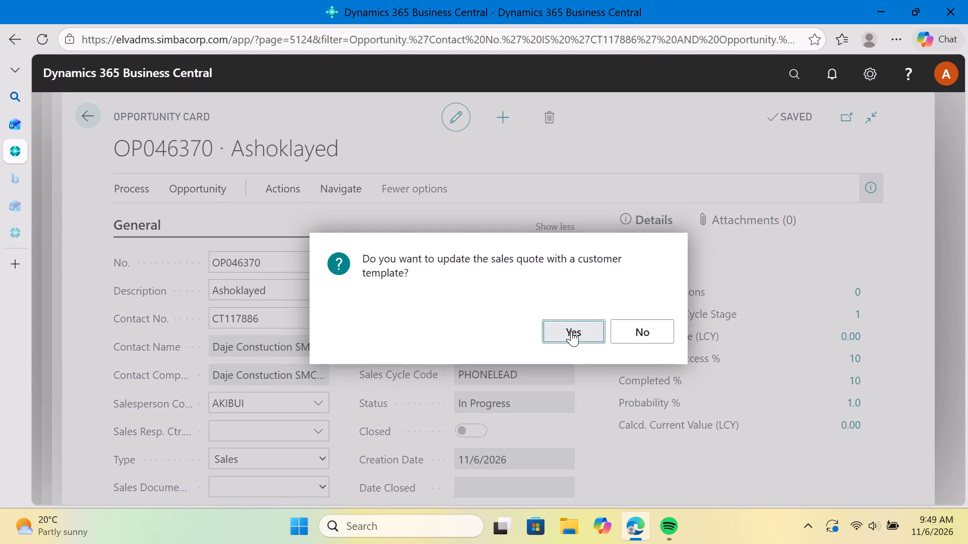
{"action": "left_click", "coordinate": [750, 372]}
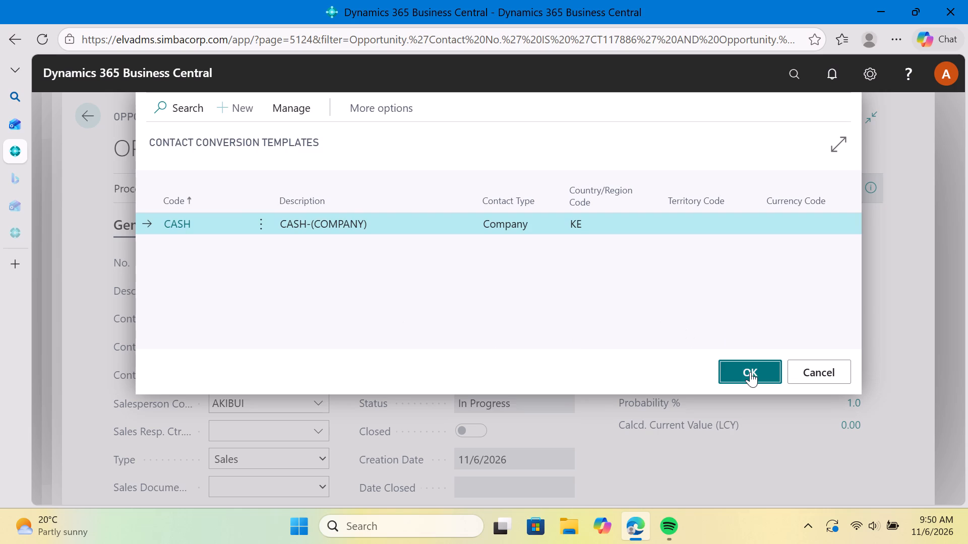
{"action": "left_click", "coordinate": [410, 264]}
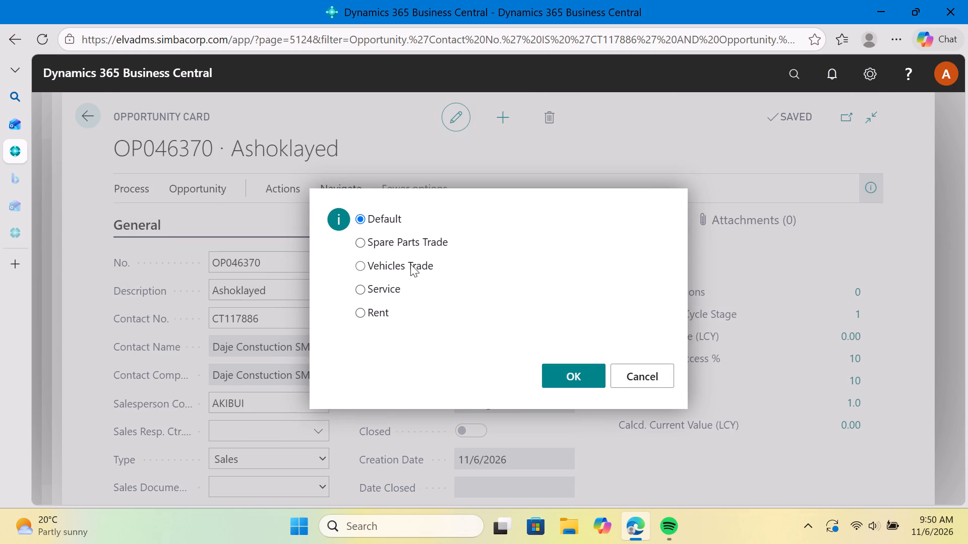
{"action": "left_click", "coordinate": [569, 377]}
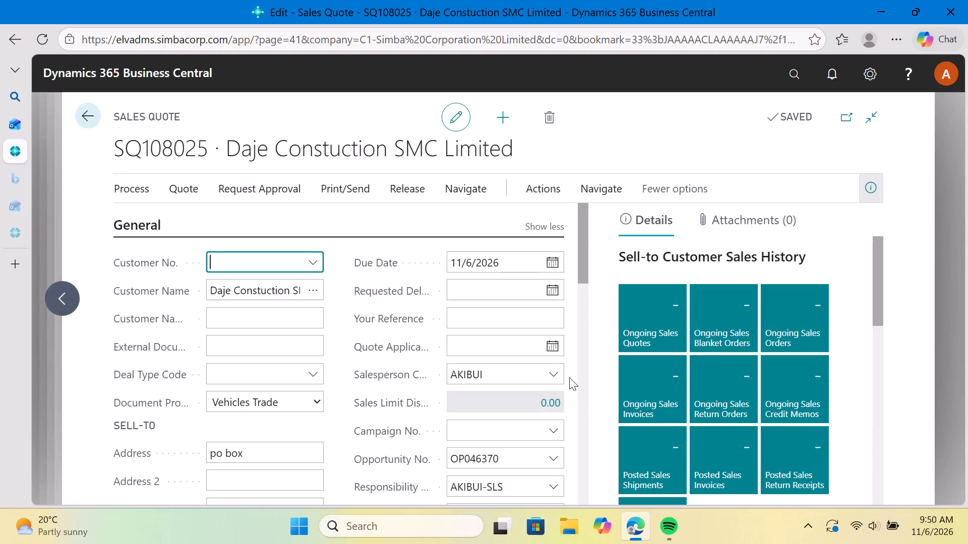
Set the sales quote's Quote Valid To date to 12/7/2026.
{"action": "scroll", "coordinate": [239, 360], "scroll_direction": "down", "scroll_amount": 4}
{"action": "left_click", "coordinate": [315, 377]}
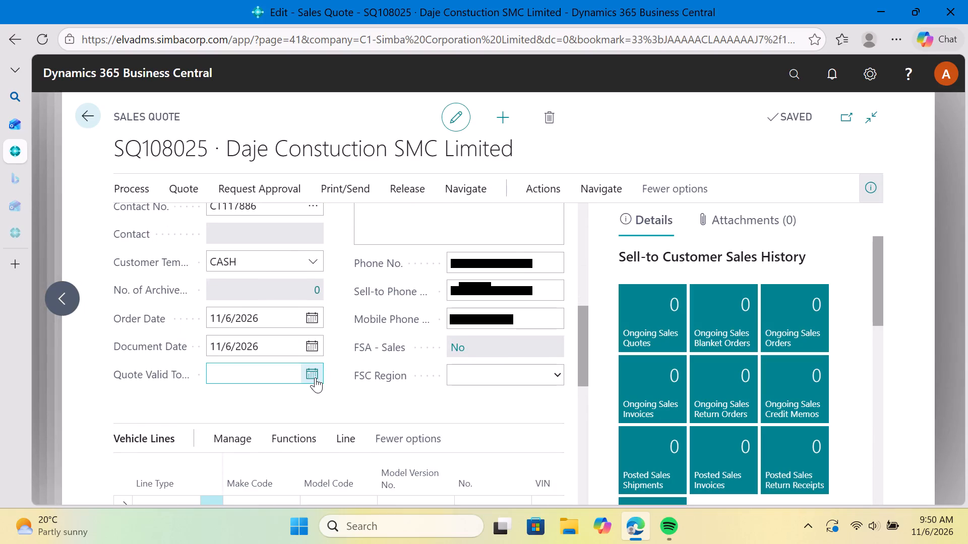
{"action": "left_click", "coordinate": [365, 225]}
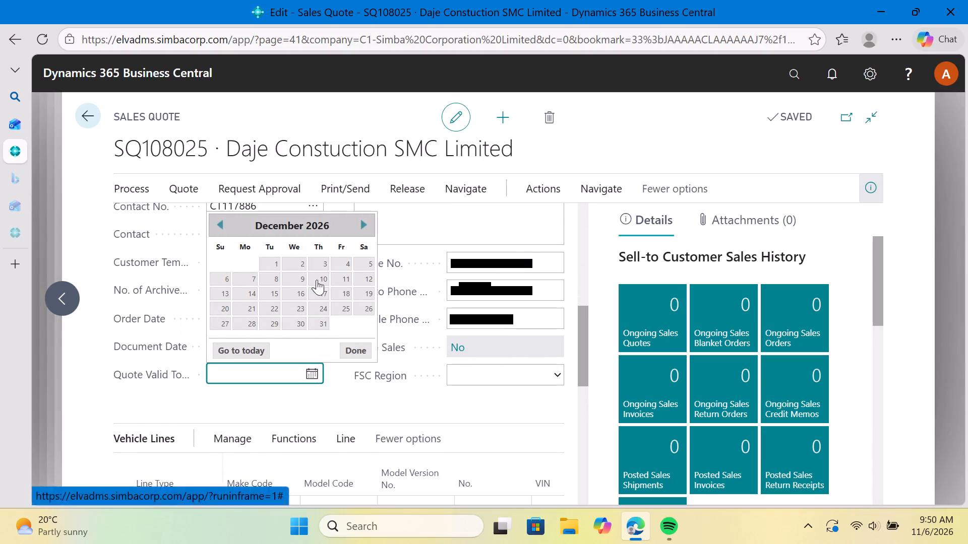
{"action": "left_click", "coordinate": [247, 280]}
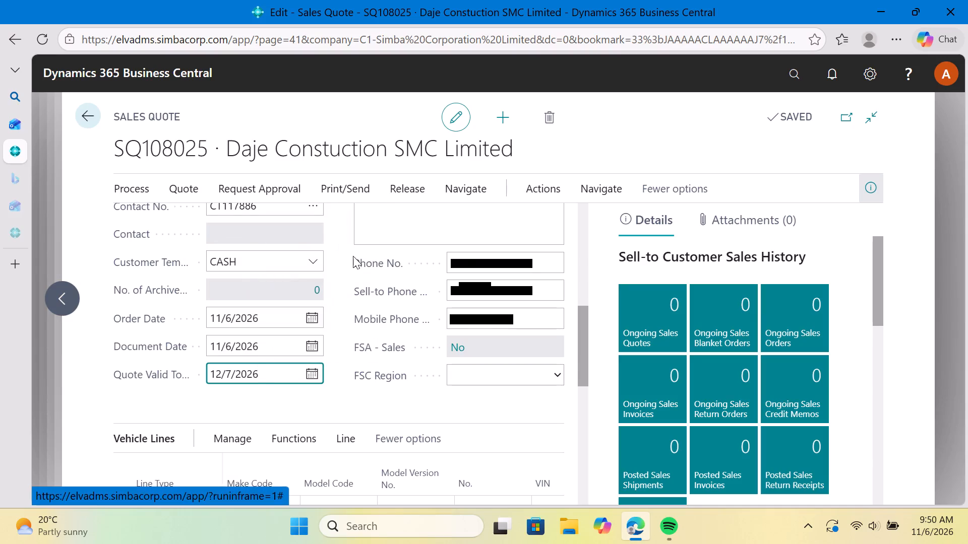
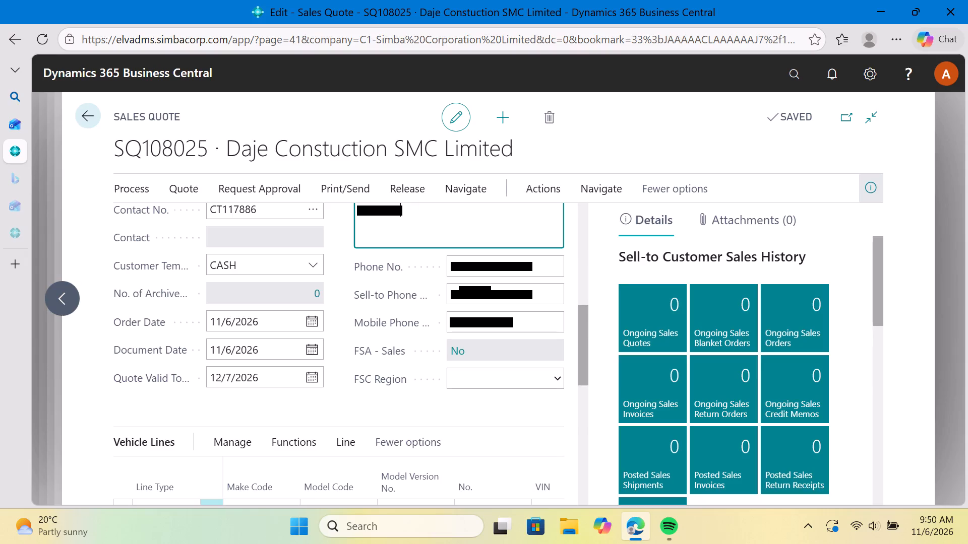
Finish entering the e-mail address on the Daje Constuction SMC Limited sales quote.
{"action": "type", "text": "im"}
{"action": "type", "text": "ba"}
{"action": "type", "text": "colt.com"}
Set the Line Type of the first vehicle line to Vehicle.
{"action": "scroll", "coordinate": [375, 213], "scroll_direction": "down", "scroll_amount": 1}
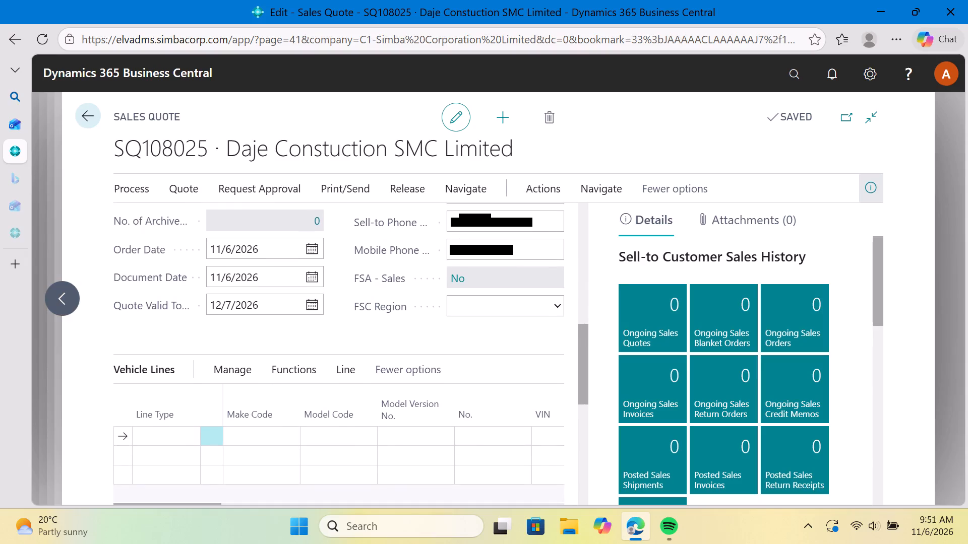
{"action": "scroll", "coordinate": [375, 213], "scroll_direction": "down", "scroll_amount": 1}
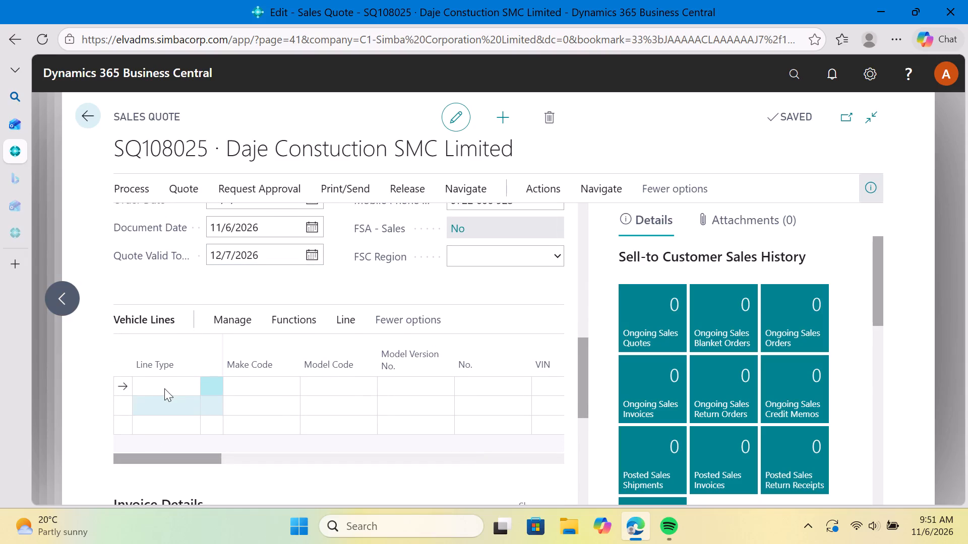
{"action": "left_click", "coordinate": [165, 388]}
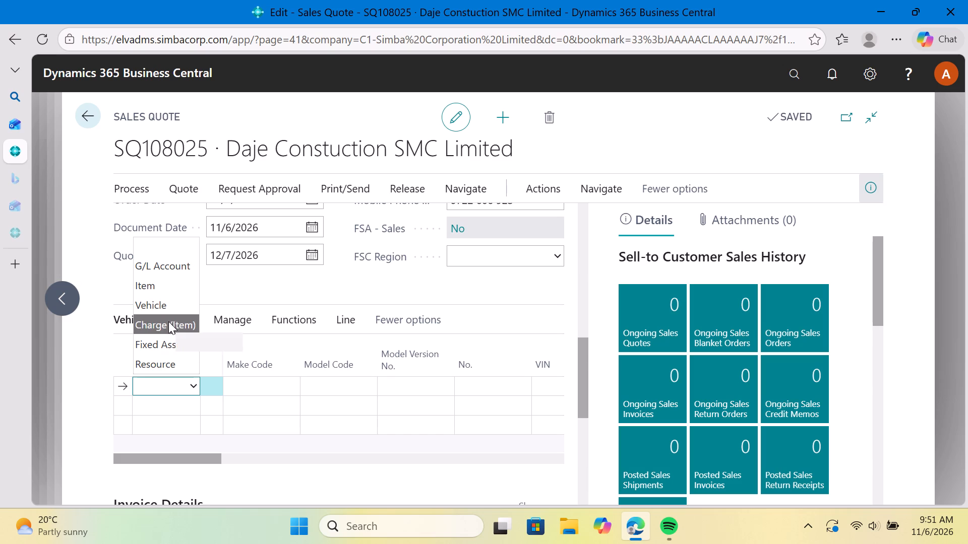
{"action": "left_click", "coordinate": [168, 309]}
{"action": "key", "text": "Tab"}
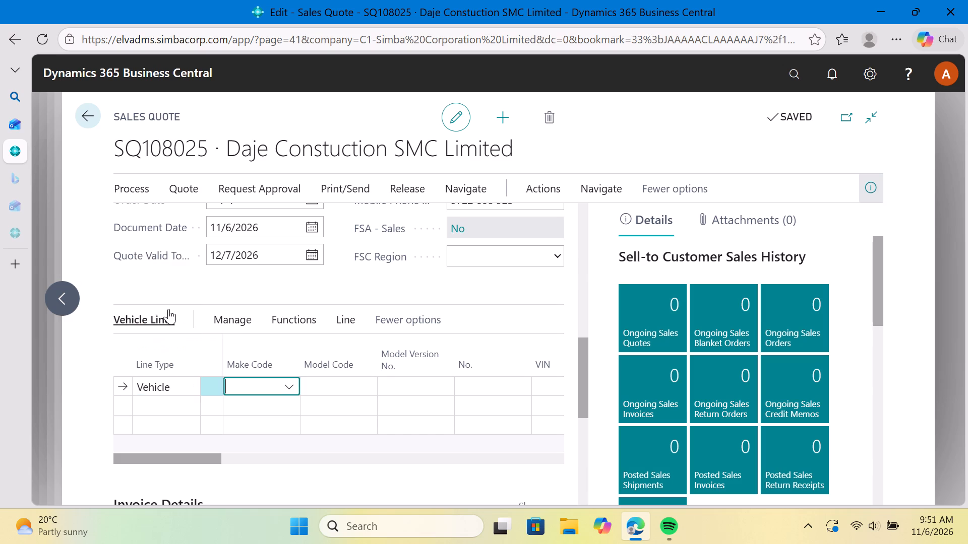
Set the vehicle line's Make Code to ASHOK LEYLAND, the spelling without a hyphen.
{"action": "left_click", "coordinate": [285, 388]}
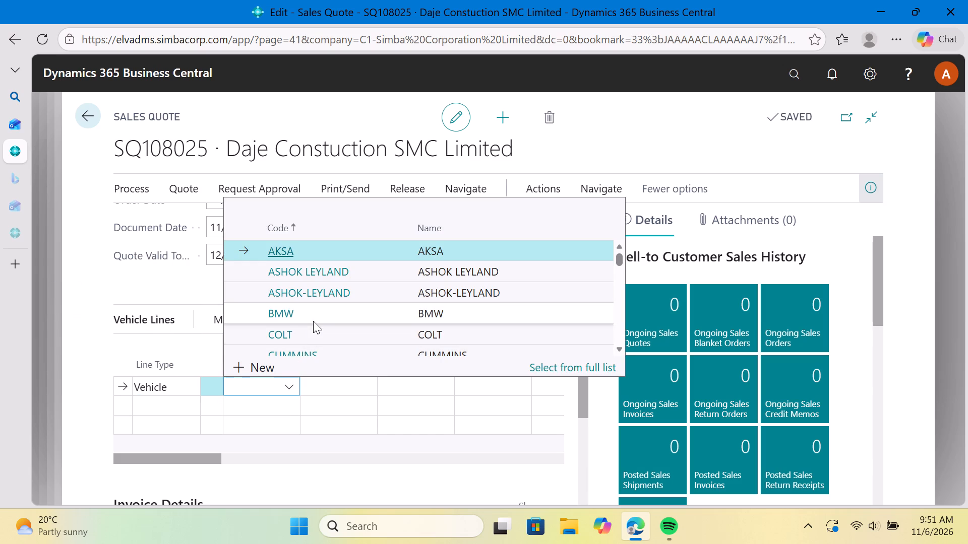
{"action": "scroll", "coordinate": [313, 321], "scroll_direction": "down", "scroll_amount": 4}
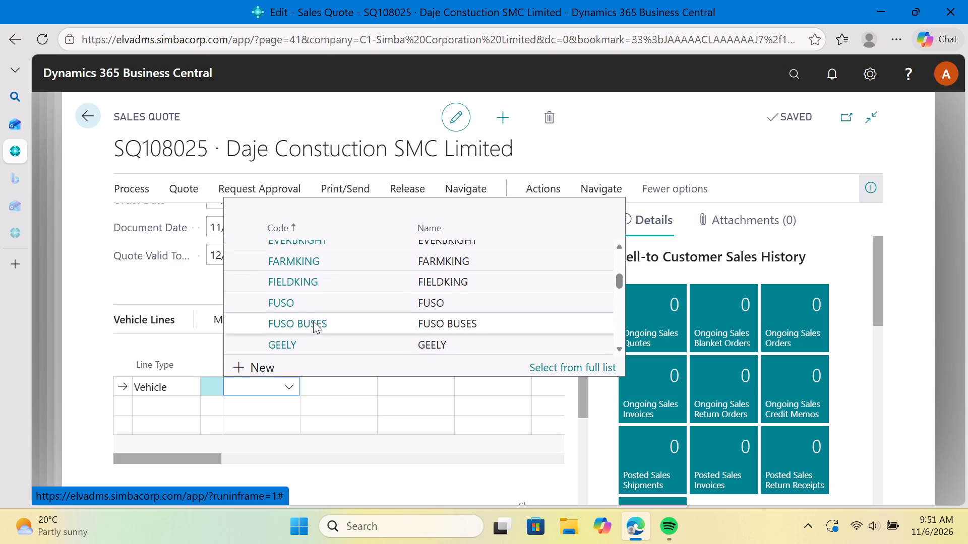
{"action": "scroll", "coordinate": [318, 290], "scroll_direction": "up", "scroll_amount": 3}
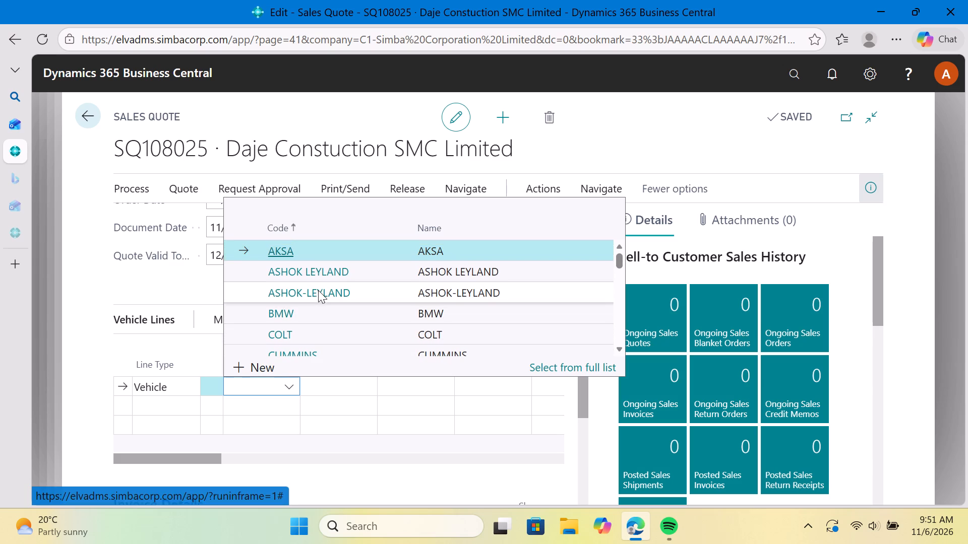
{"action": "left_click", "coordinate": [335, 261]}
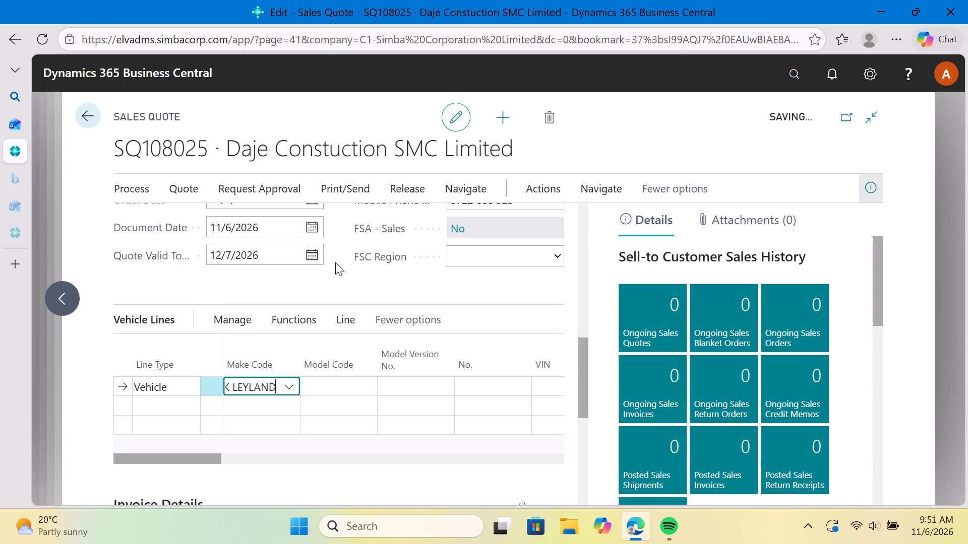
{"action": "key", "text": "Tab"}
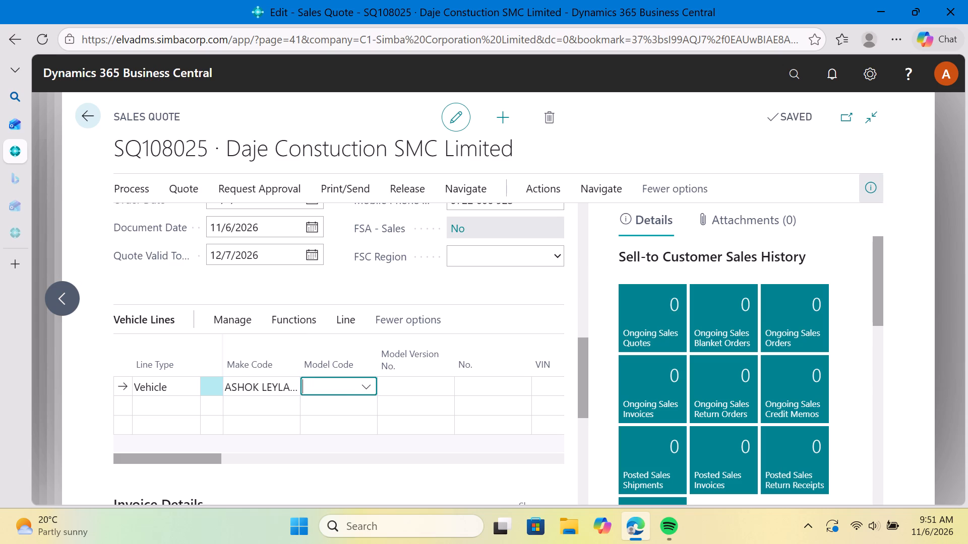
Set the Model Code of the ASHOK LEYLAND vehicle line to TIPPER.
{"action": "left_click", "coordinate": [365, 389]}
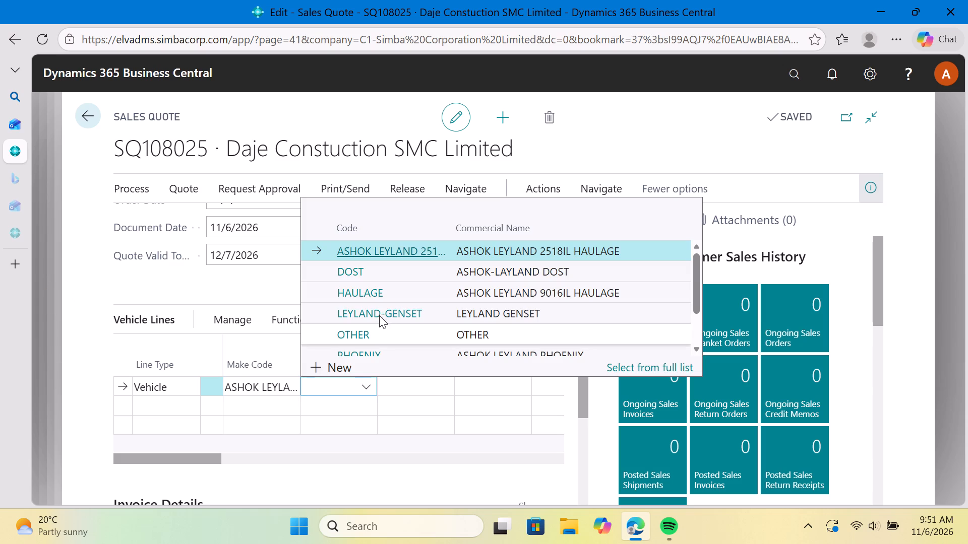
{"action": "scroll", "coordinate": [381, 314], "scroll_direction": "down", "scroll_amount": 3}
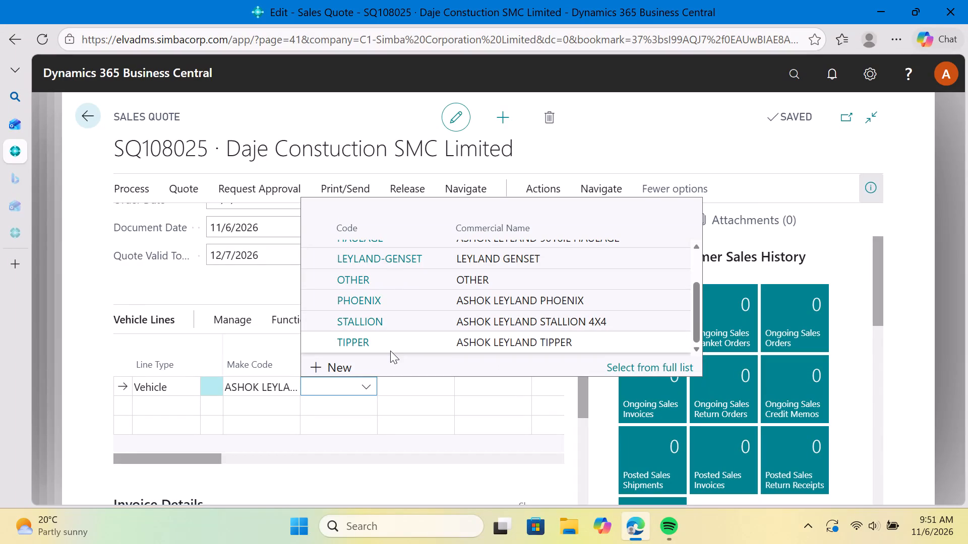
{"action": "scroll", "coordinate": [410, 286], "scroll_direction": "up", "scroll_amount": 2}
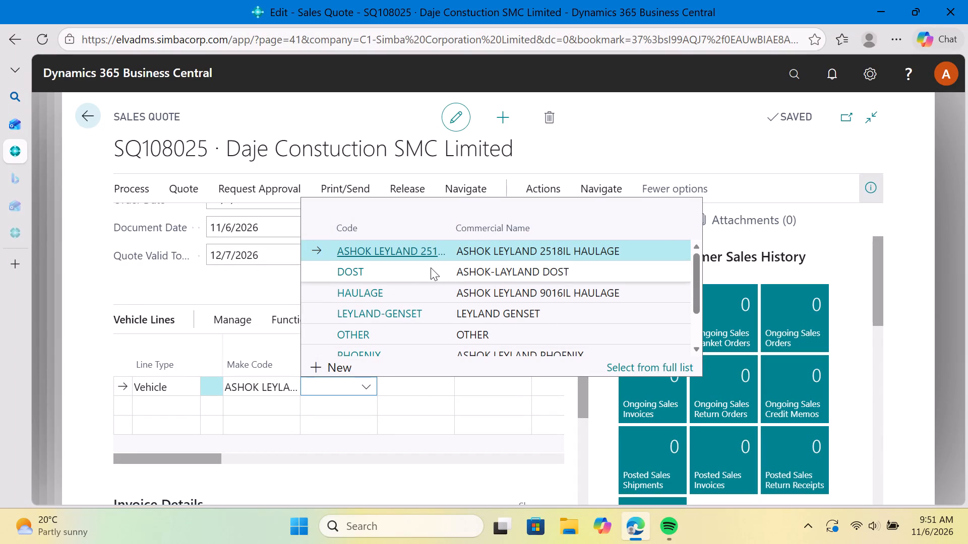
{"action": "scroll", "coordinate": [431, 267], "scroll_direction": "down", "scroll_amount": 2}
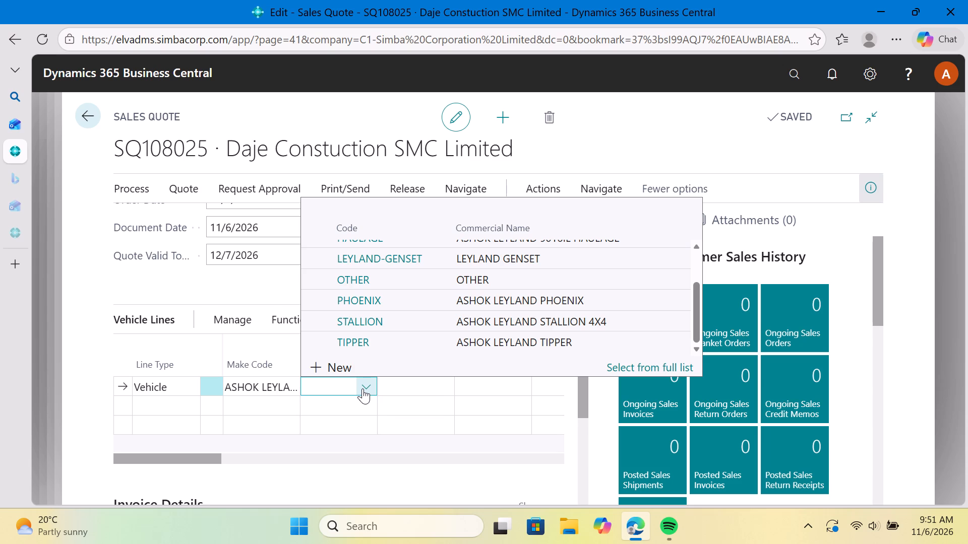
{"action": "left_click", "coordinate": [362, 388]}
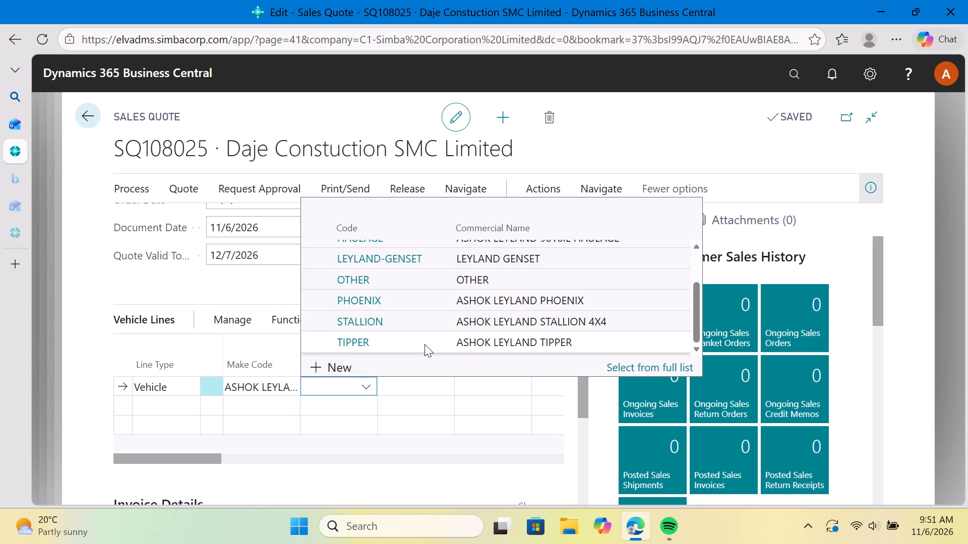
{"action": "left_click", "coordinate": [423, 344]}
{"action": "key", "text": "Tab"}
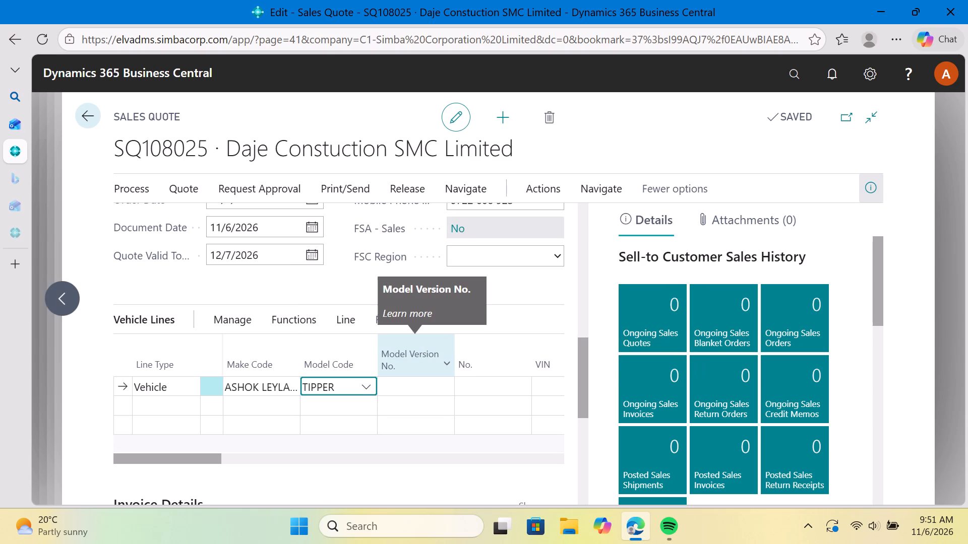
Check the model versions offered for the ASHOK LEYLAND TIPPER line and leave without choosing one.
{"action": "left_click", "coordinate": [444, 387]}
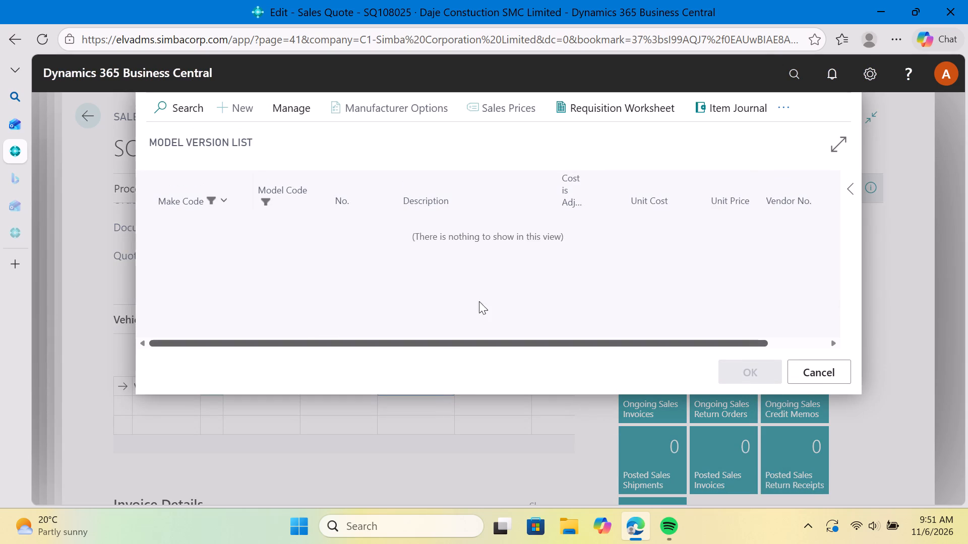
{"action": "left_click", "coordinate": [835, 377]}
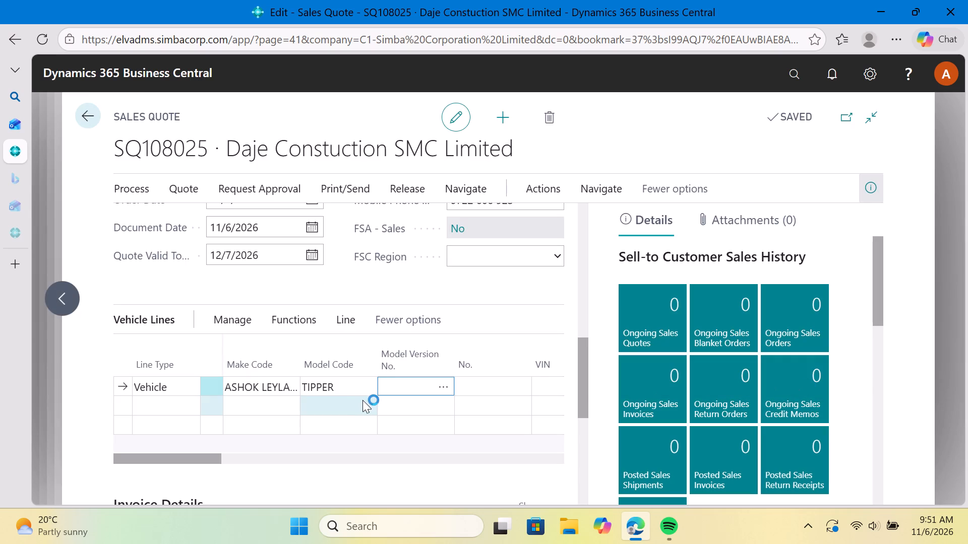
Change the vehicle line's Make Code to the hyphenated ASHOK-LEYLAND.
{"action": "left_click", "coordinate": [338, 388]}
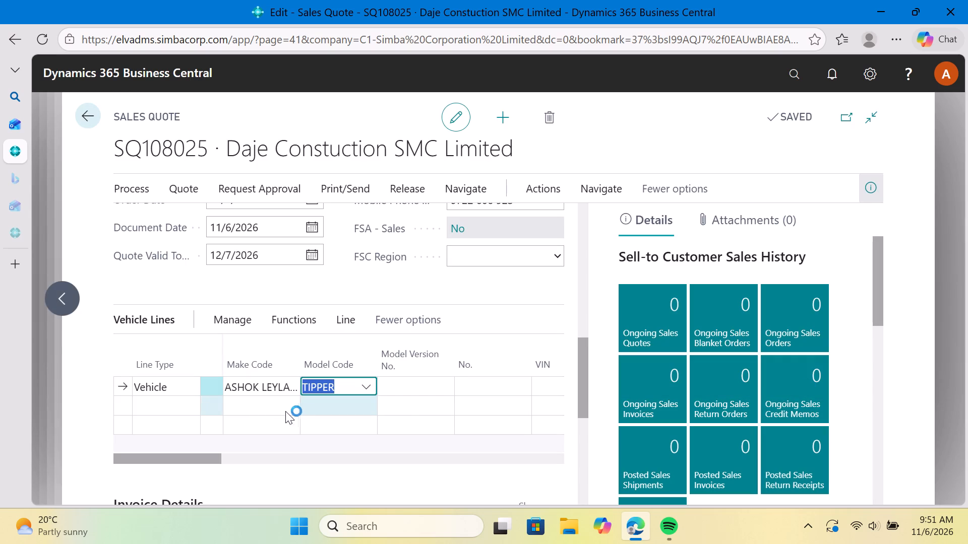
{"action": "left_click", "coordinate": [288, 390]}
{"action": "left_click", "coordinate": [289, 390]}
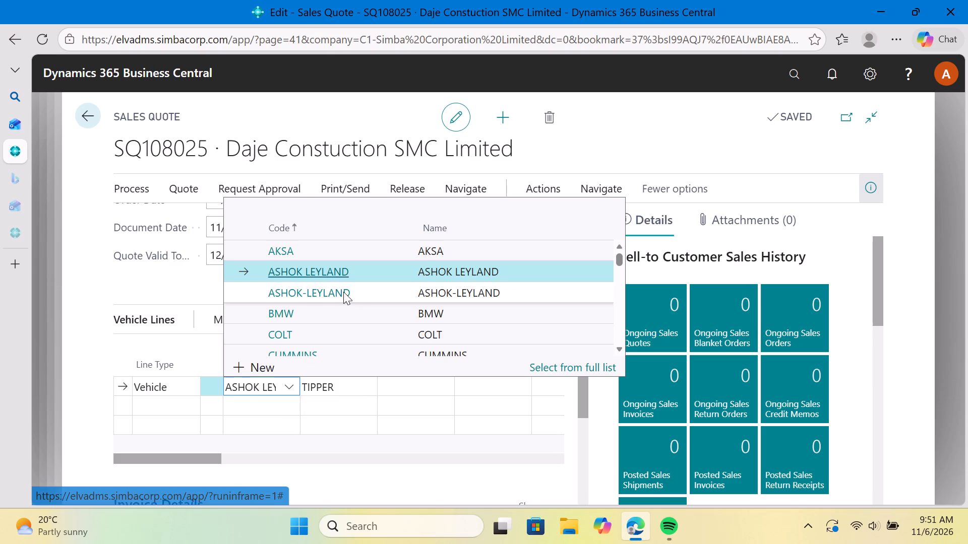
{"action": "left_click", "coordinate": [343, 292]}
Set the Model Code of the ASHOK-LEYLAND vehicle line to TIPPER.
{"action": "left_click", "coordinate": [358, 380]}
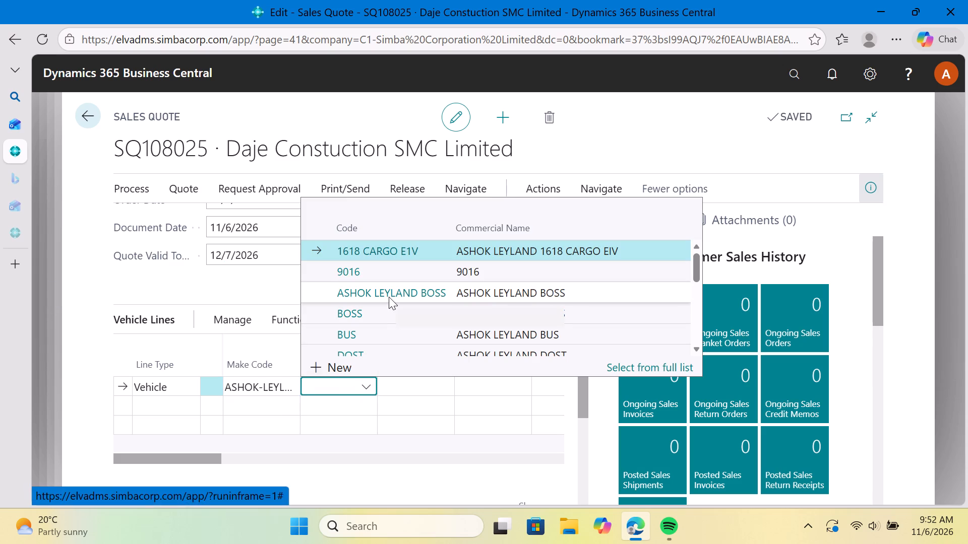
{"action": "scroll", "coordinate": [379, 346], "scroll_direction": "down", "scroll_amount": 2}
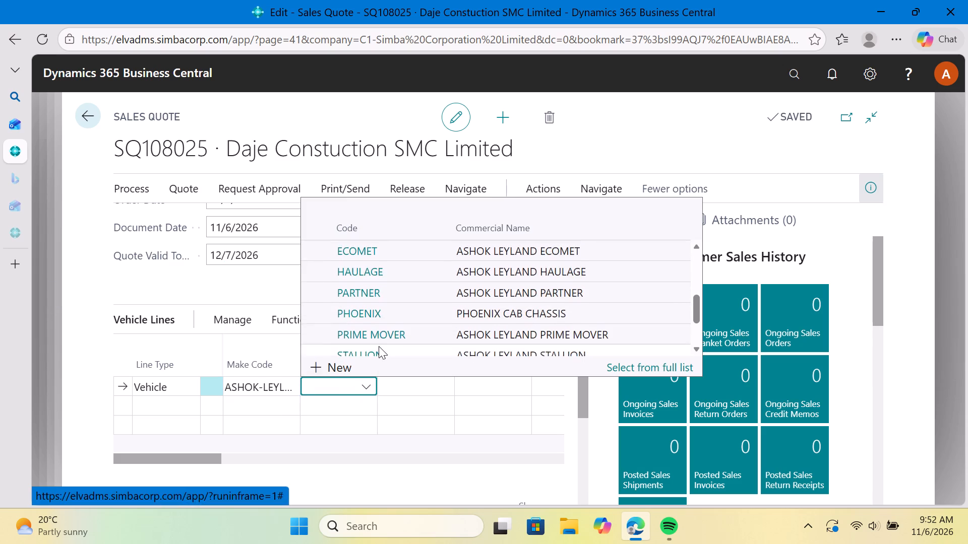
{"action": "scroll", "coordinate": [379, 346], "scroll_direction": "down", "scroll_amount": 3}
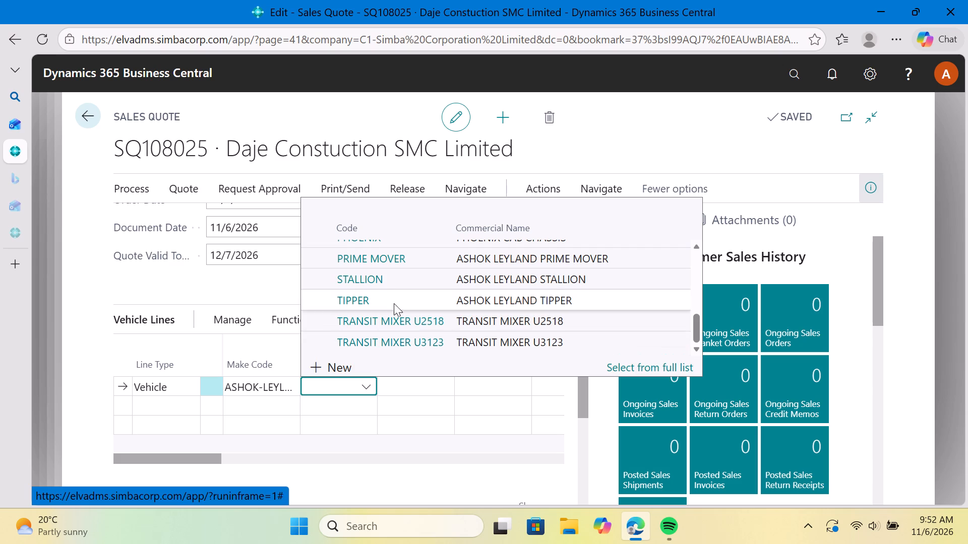
{"action": "left_click", "coordinate": [401, 303]}
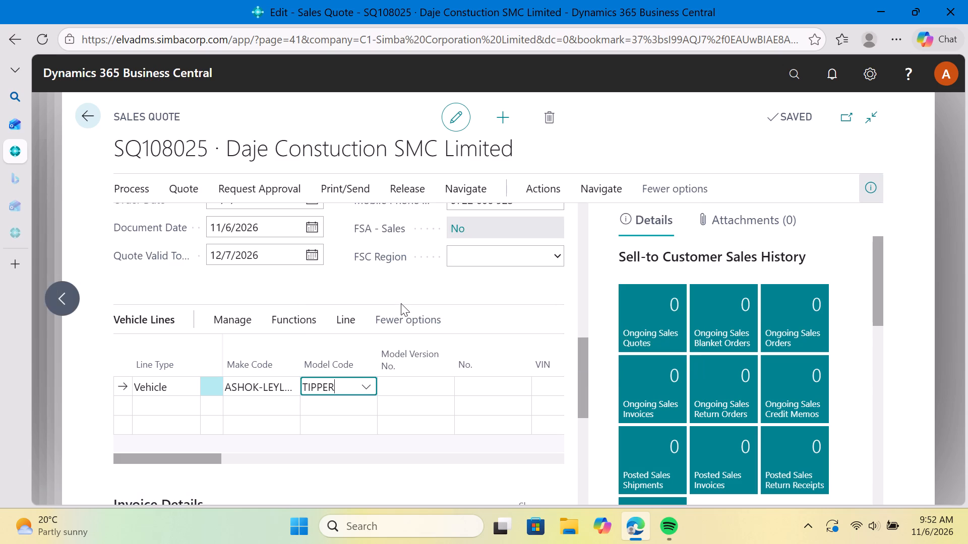
{"action": "key", "text": "Tab"}
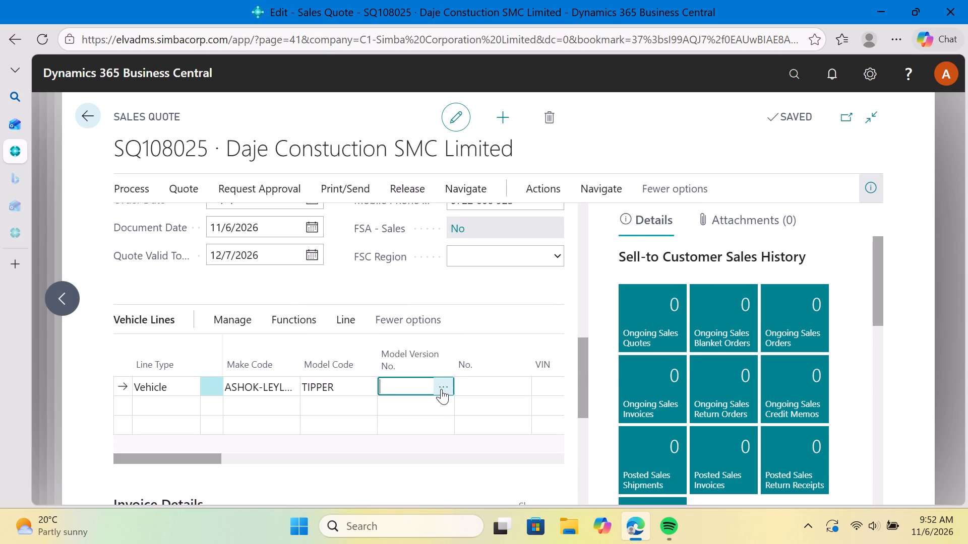
Open the model version selection for the ASHOK-LEYLAND TIPPER vehicle line.
{"action": "left_click", "coordinate": [443, 389]}
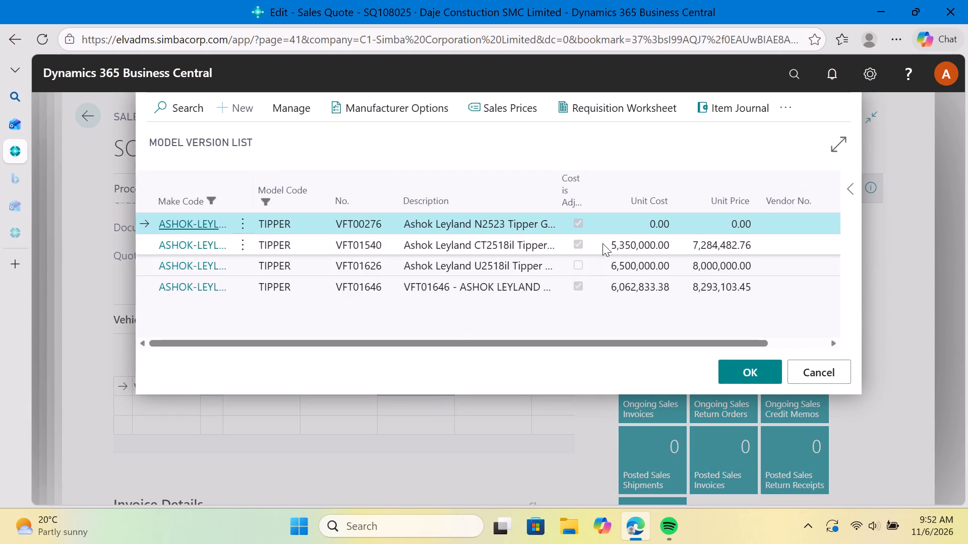
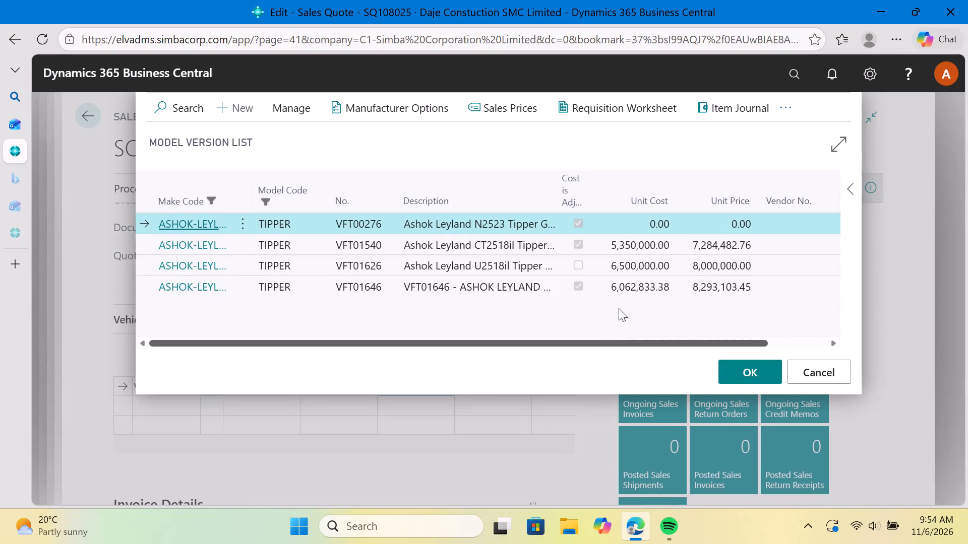
Choose model version VFT01540, the Ashok Leyland CT2518il Tipper, for the vehicle line.
{"action": "left_click", "coordinate": [542, 251]}
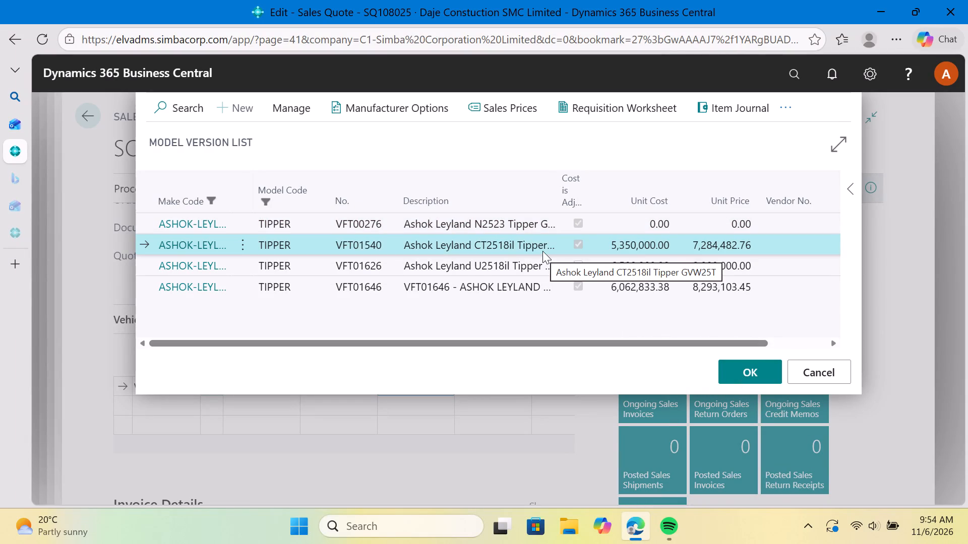
{"action": "left_click", "coordinate": [750, 375]}
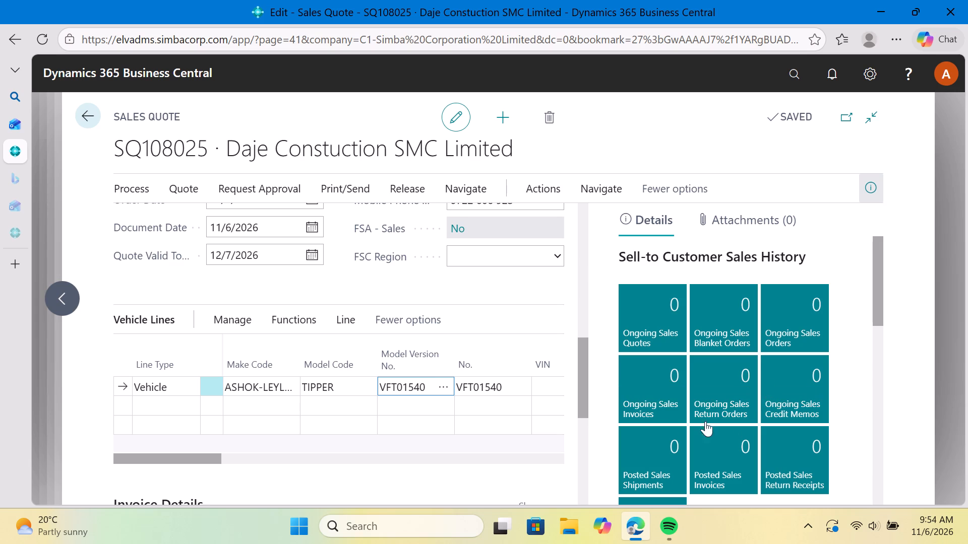
Set the vehicle line's Line Amount Excl. VAT to 6,853,448.28.
{"action": "left_click", "coordinate": [473, 393]}
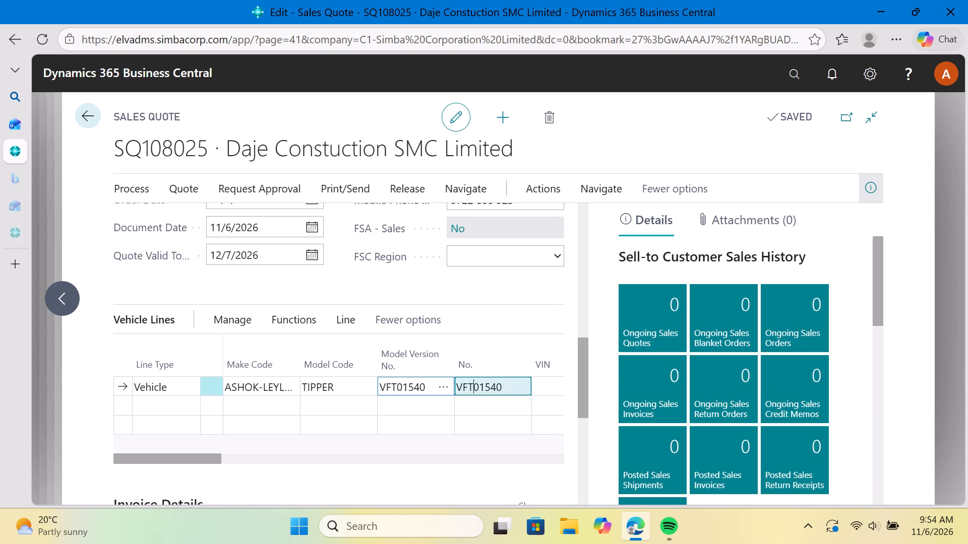
{"action": "key", "text": "Tab"}
{"action": "key", "text": "Tab"}
{"action": "key", "text": "Tab"}
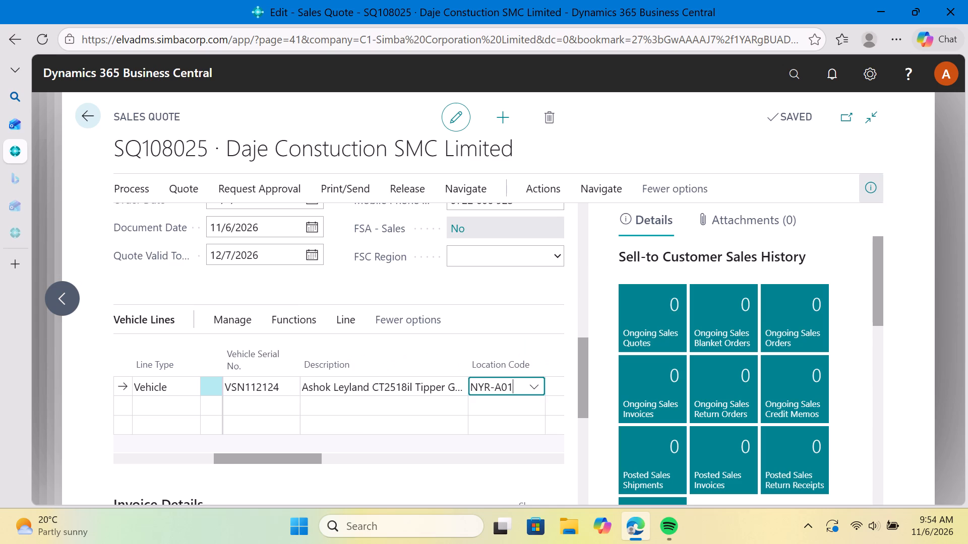
{"action": "key", "text": "Tab"}
{"action": "key", "text": "Tab"}
{"action": "key", "text": "Tab"}
{"action": "key", "text": "Tab"}
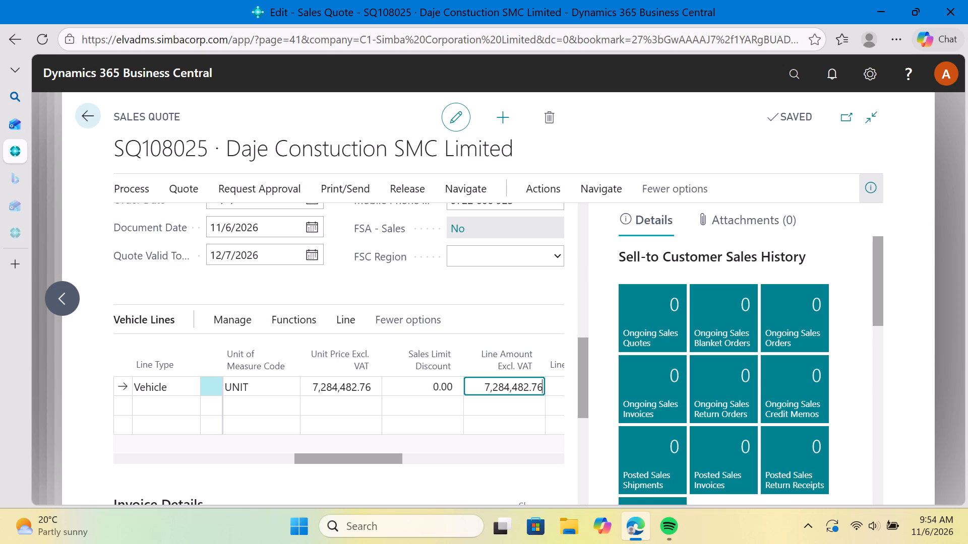
{"action": "type", "text": "68"}
{"action": "type", "text": "aas"}
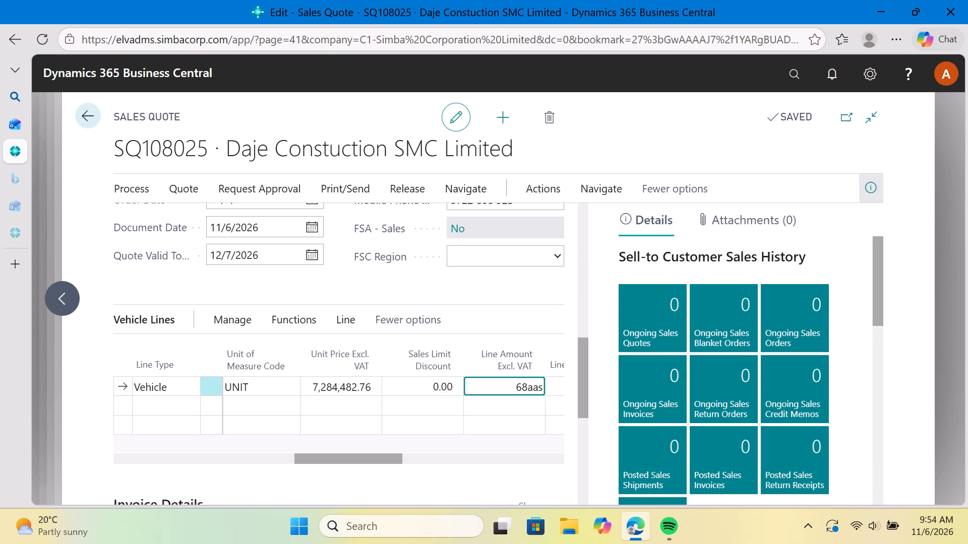
{"action": "key", "text": "BackSpace"}
{"action": "key", "text": "BackSpace"}
{"action": "key", "text": "BackSpace"}
{"action": "type", "text": "53"}
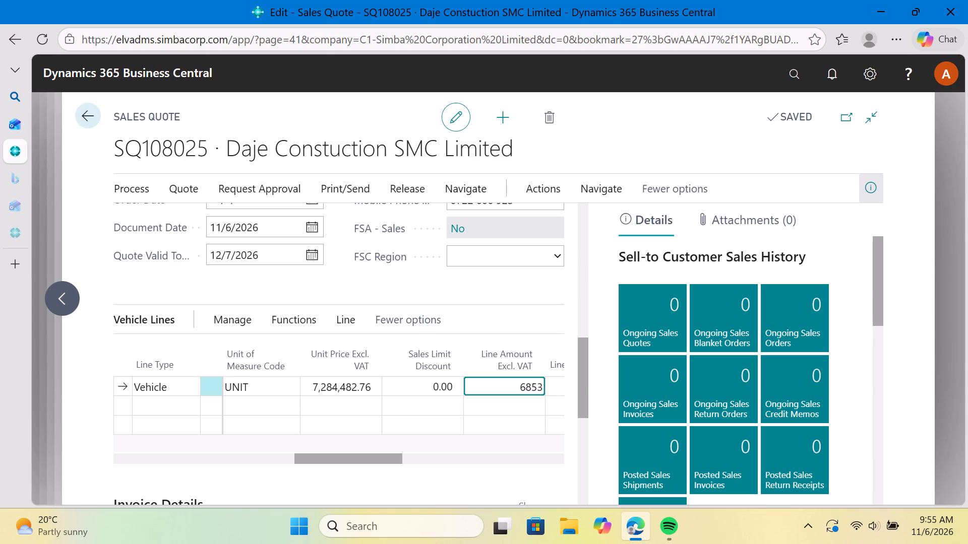
{"action": "type", "text": "44"}
{"action": "key", "text": "8"}
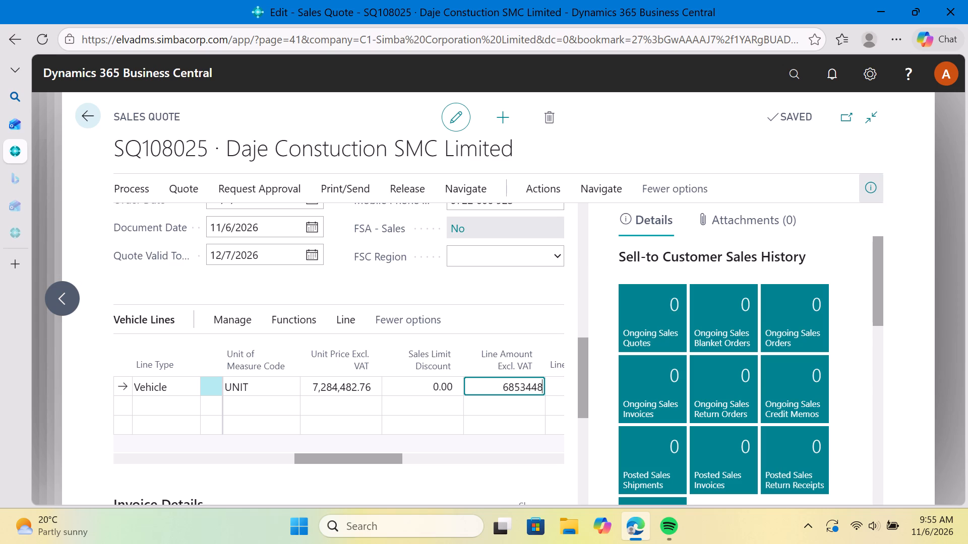
{"action": "key", "text": "period"}
{"action": "type", "text": "28"}
{"action": "key", "text": "Right"}
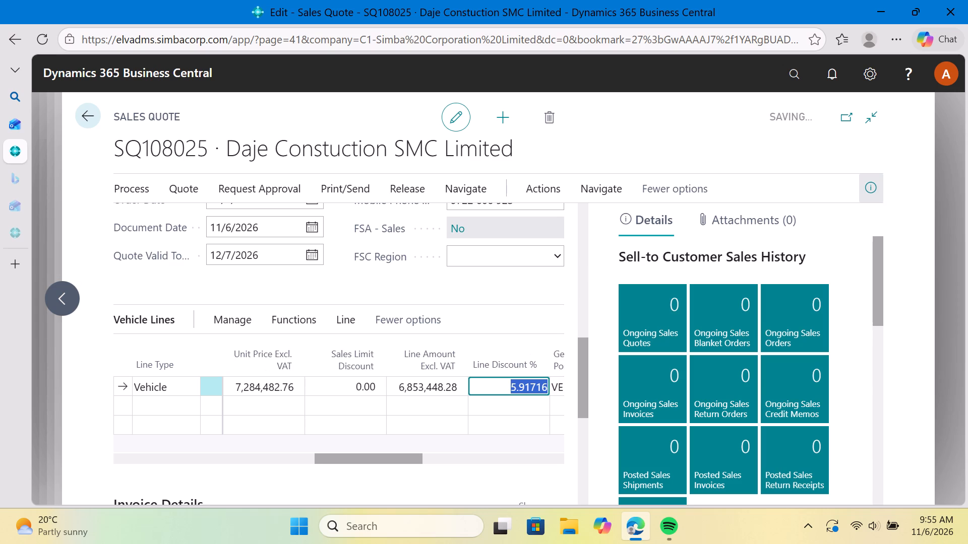
{"action": "key", "text": "Right"}
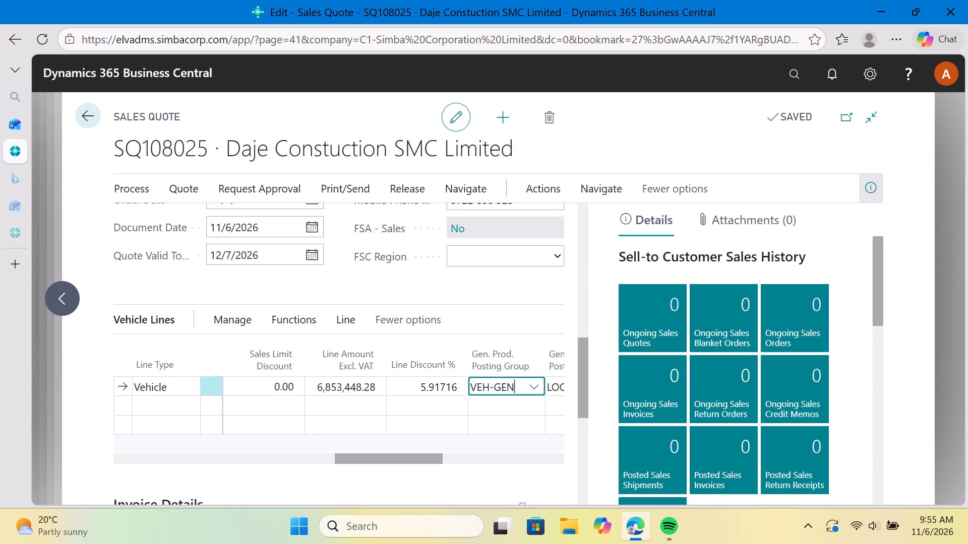
Add a second line below the vehicle line with the line type Charge (Item).
{"action": "left_click", "coordinate": [176, 407]}
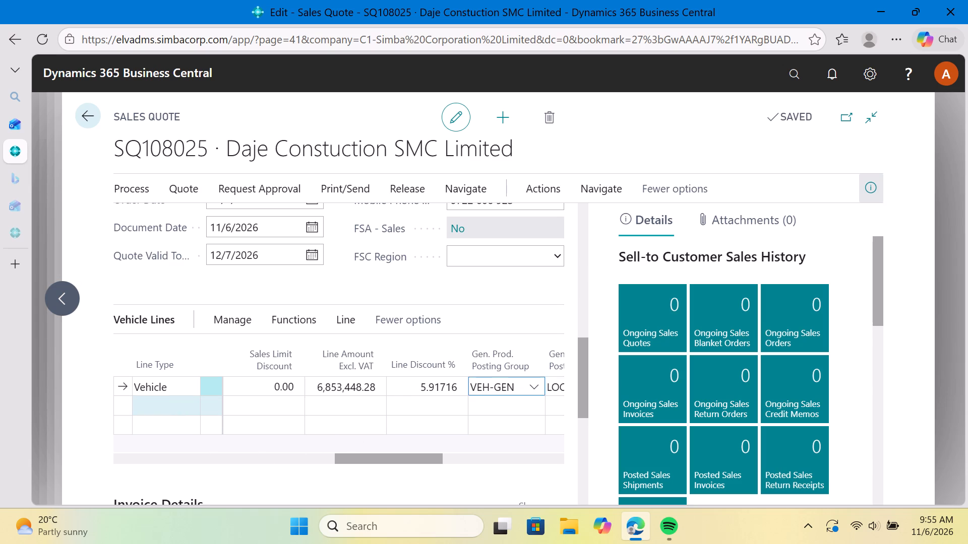
{"action": "left_click", "coordinate": [191, 409]}
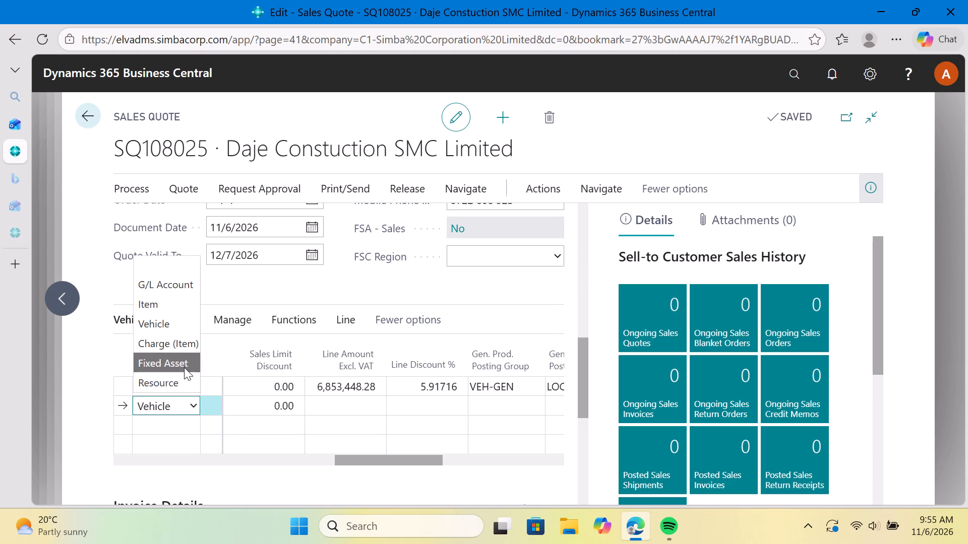
{"action": "left_click", "coordinate": [183, 344]}
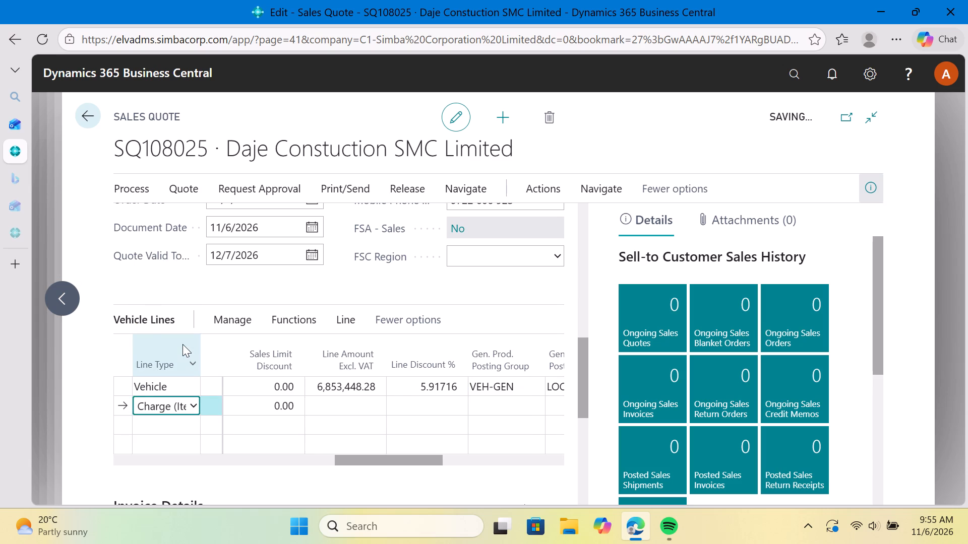
Assign the Vehicle Registration charge to the Charge (Item) line through its description.
{"action": "key", "text": "Right"}
{"action": "key", "text": "Right"}
{"action": "key", "text": "Right"}
{"action": "key", "text": "Right"}
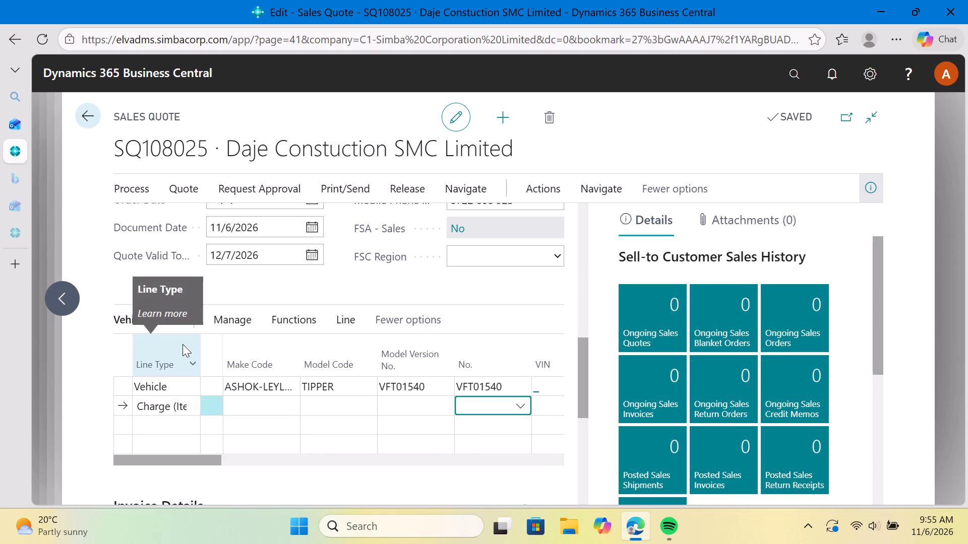
{"action": "key", "text": "Left"}
{"action": "key", "text": "Left"}
{"action": "key", "text": "Left"}
{"action": "key", "text": "Left"}
{"action": "key", "text": "Left"}
{"action": "key", "text": "Left"}
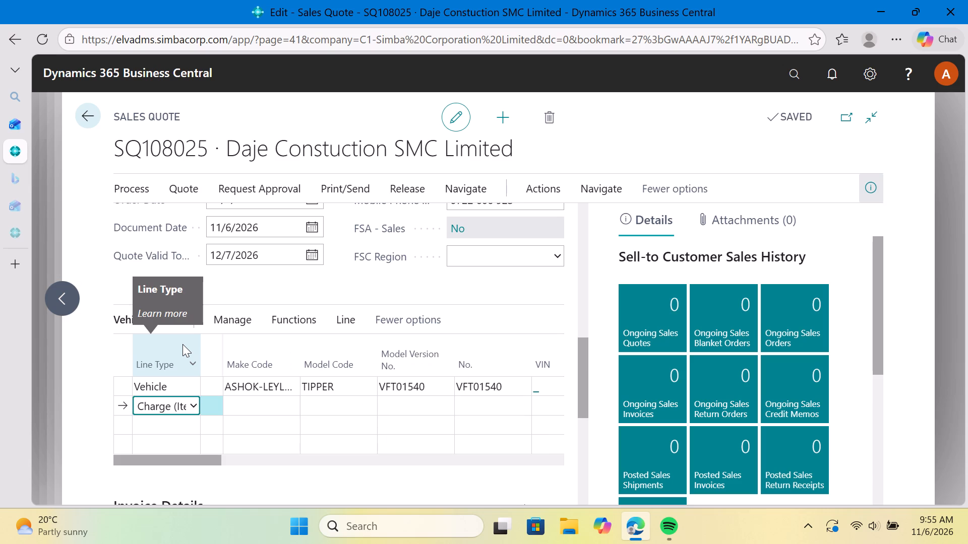
{"action": "key", "text": "Right"}
{"action": "key", "text": "Right"}
{"action": "key", "text": "Right"}
{"action": "key", "text": "Right"}
{"action": "key", "text": "Right"}
{"action": "key", "text": "Right"}
{"action": "key", "text": "Right"}
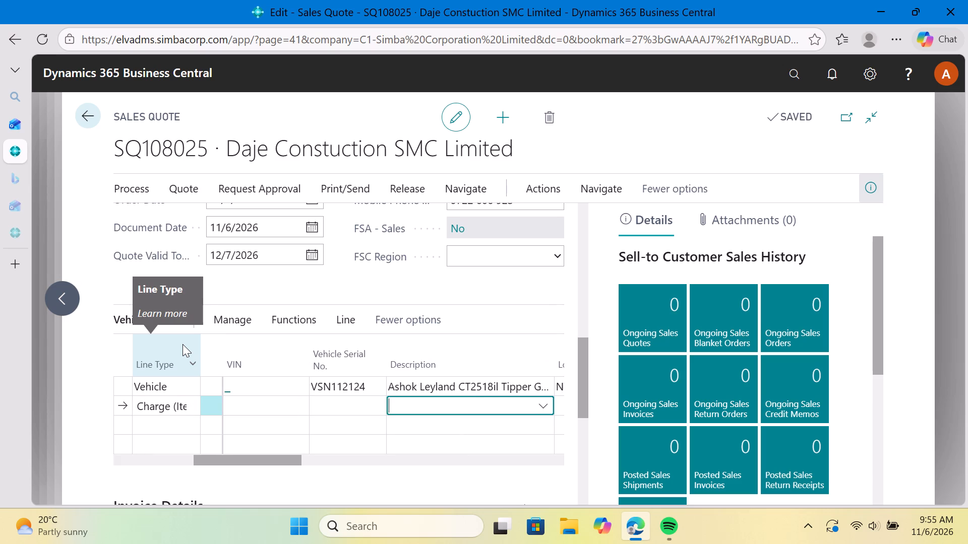
{"action": "type", "text": "re"}
{"action": "type", "text": "go"}
{"action": "key", "text": "BackSpace"}
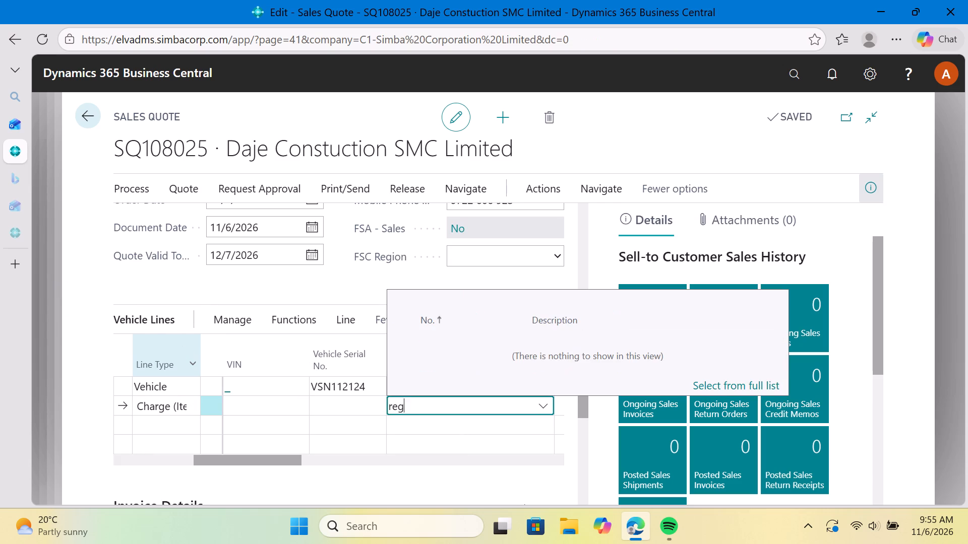
{"action": "type", "text": "istr"}
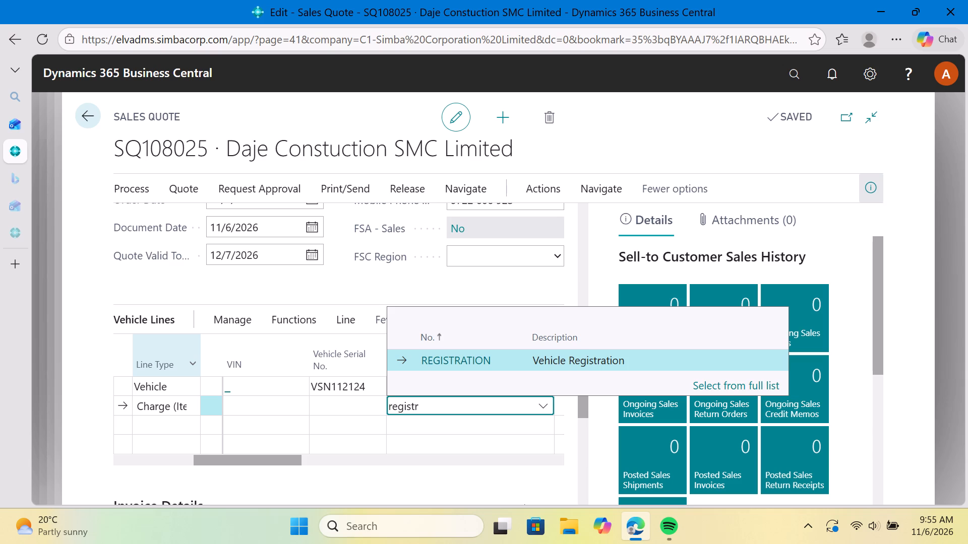
{"action": "key", "text": "Return"}
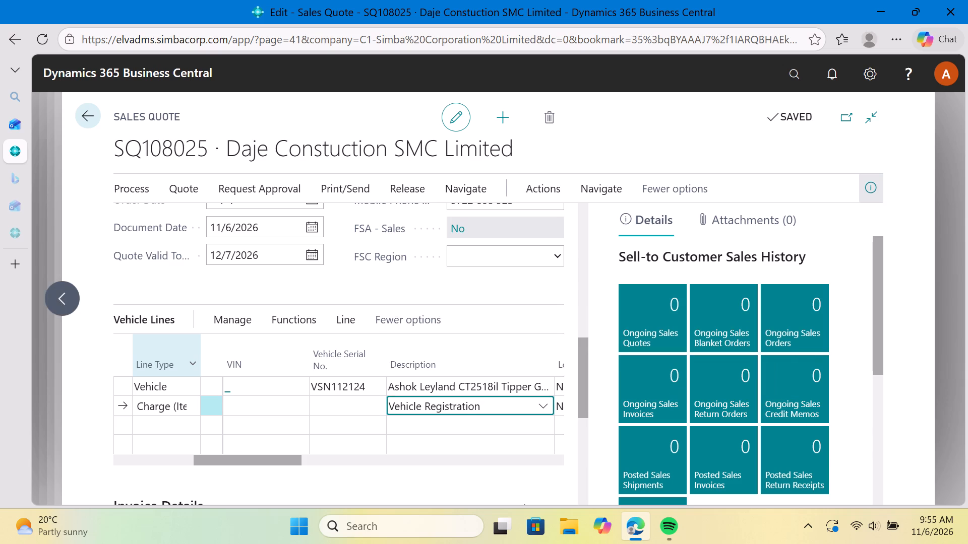
Set the Vehicle Registration line to quantity 1, unit of measure UNIT and a unit price of 21,000 excluding VAT.
{"action": "key", "text": "Right"}
{"action": "key", "text": "Right"}
{"action": "key", "text": "1"}
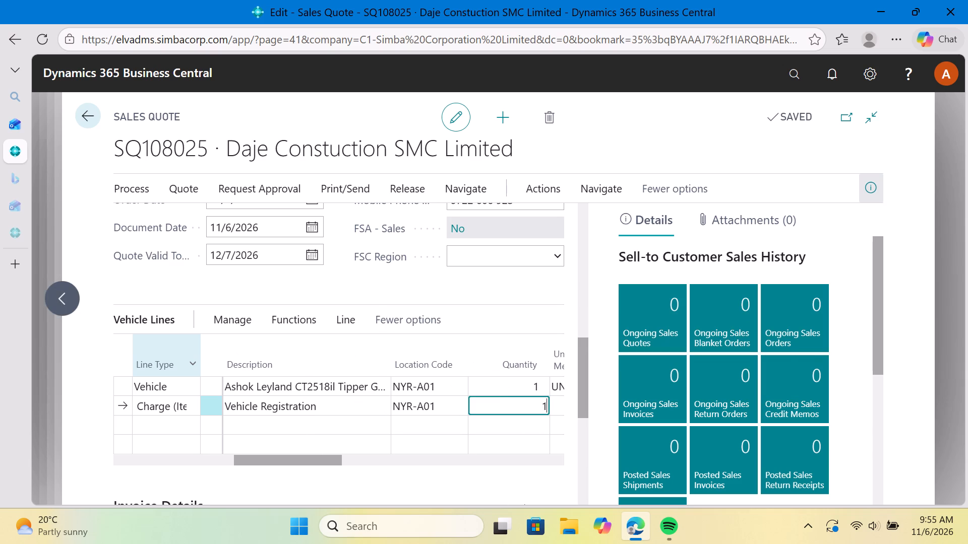
{"action": "key", "text": "Right"}
{"action": "type", "text": "unit"}
{"action": "key", "text": "Right"}
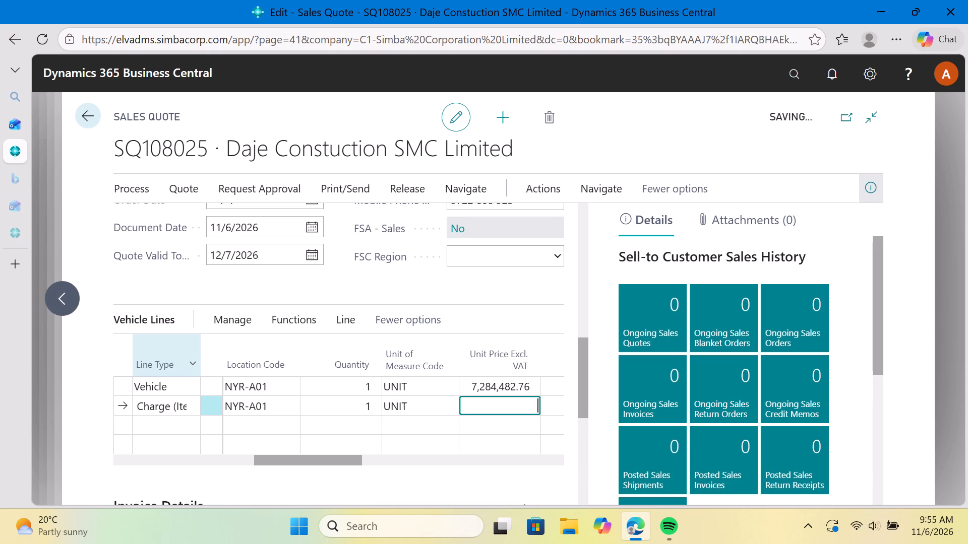
{"action": "type", "text": "21"}
{"action": "type", "text": "000"}
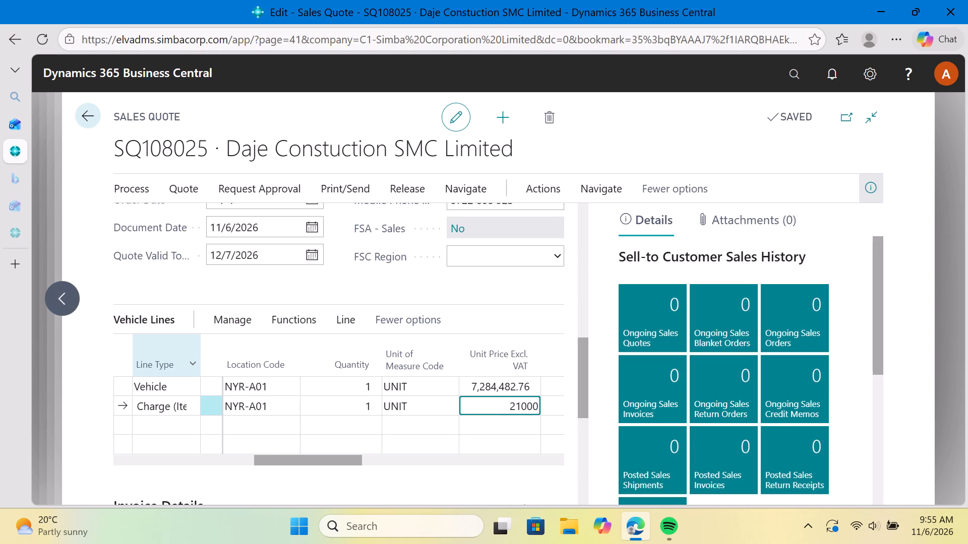
{"action": "key", "text": "Right"}
{"action": "key", "text": "Right"}
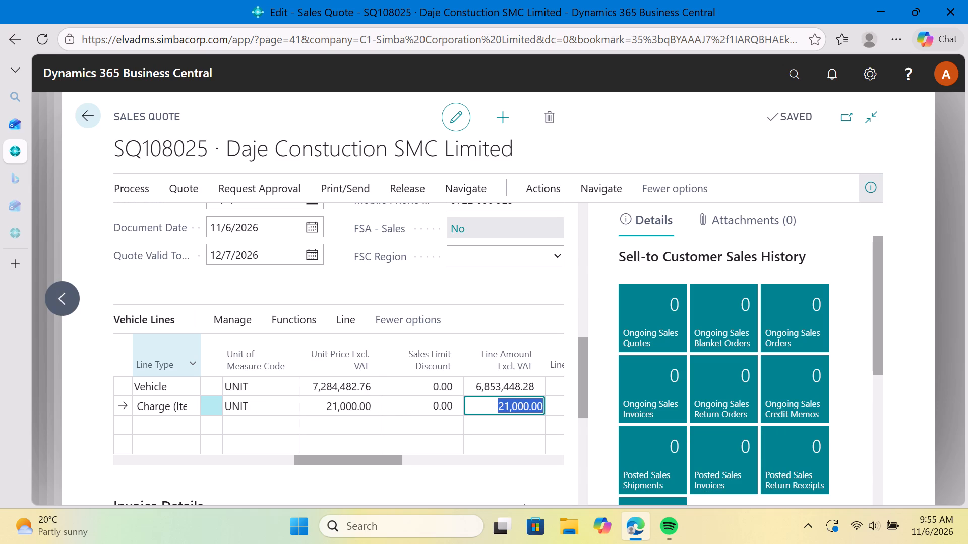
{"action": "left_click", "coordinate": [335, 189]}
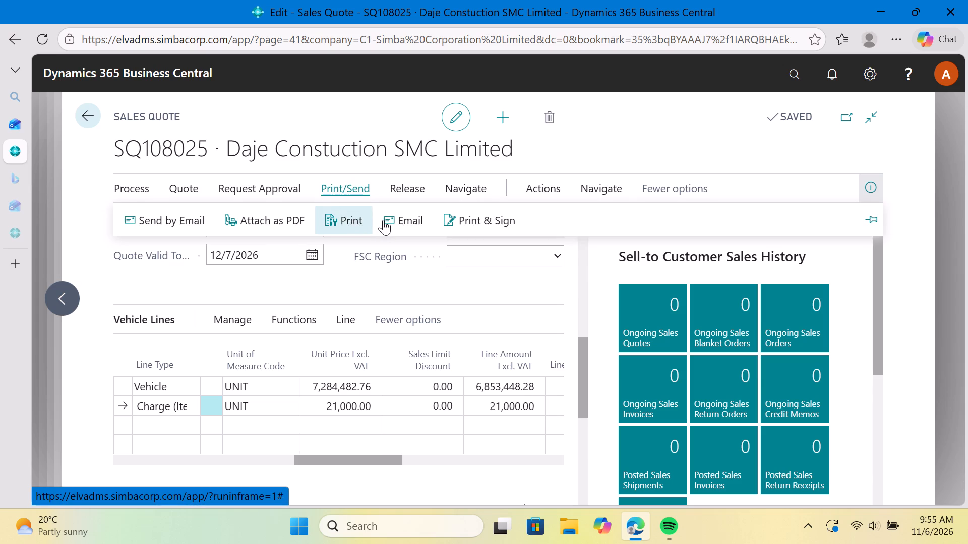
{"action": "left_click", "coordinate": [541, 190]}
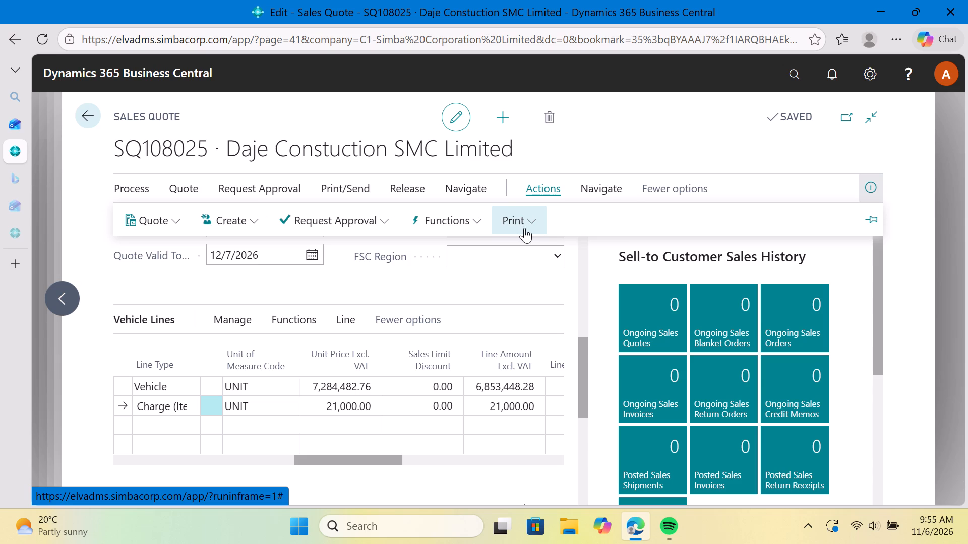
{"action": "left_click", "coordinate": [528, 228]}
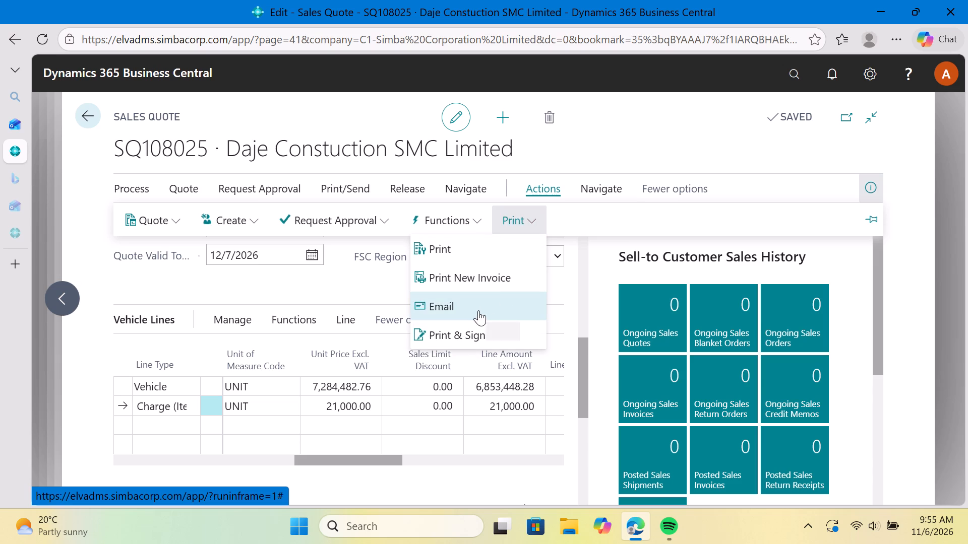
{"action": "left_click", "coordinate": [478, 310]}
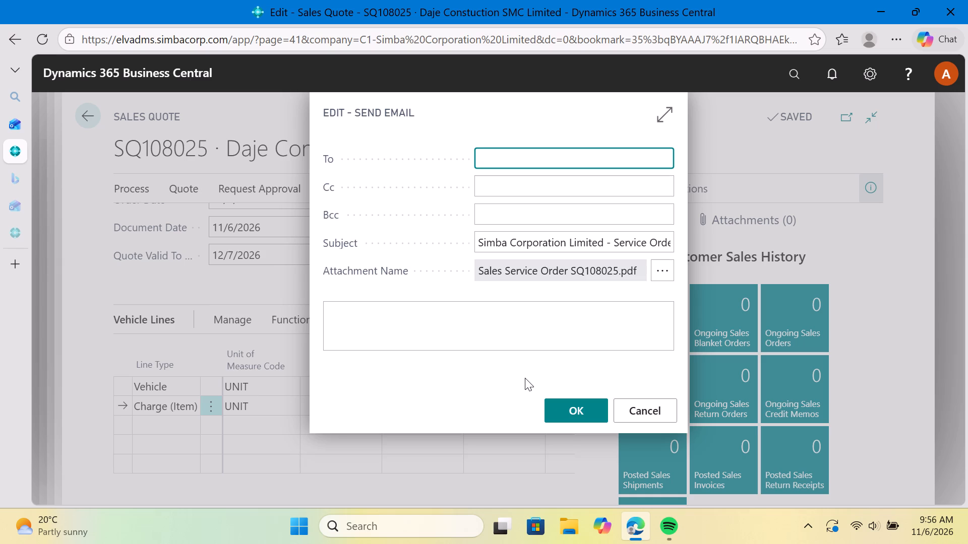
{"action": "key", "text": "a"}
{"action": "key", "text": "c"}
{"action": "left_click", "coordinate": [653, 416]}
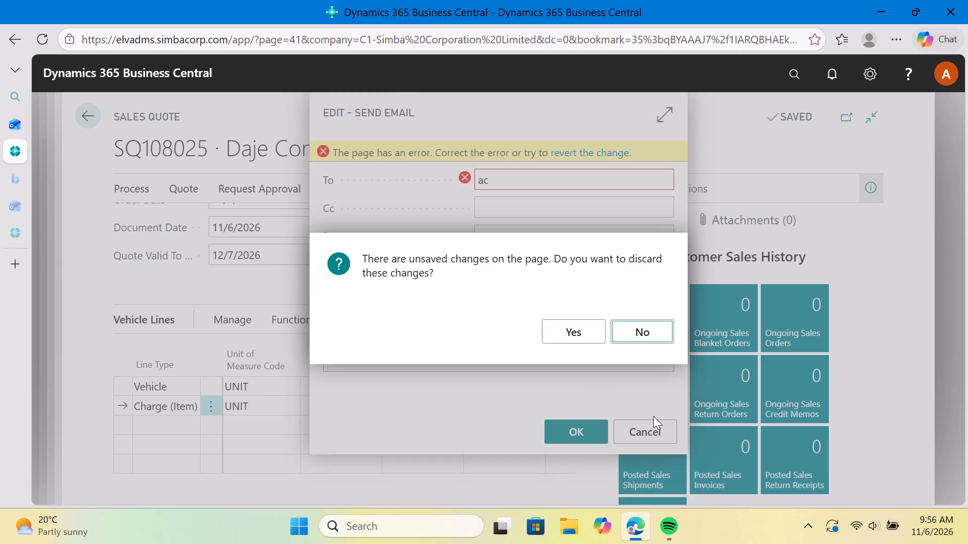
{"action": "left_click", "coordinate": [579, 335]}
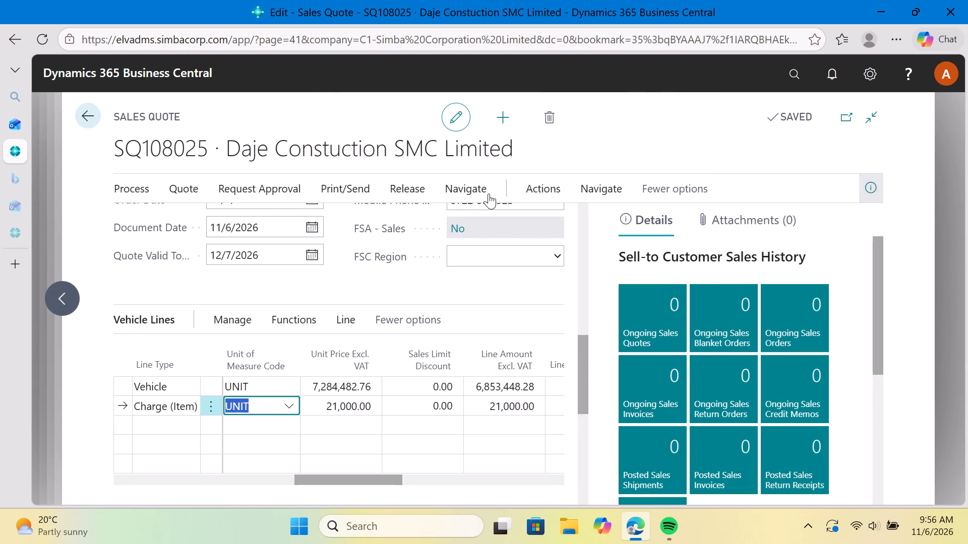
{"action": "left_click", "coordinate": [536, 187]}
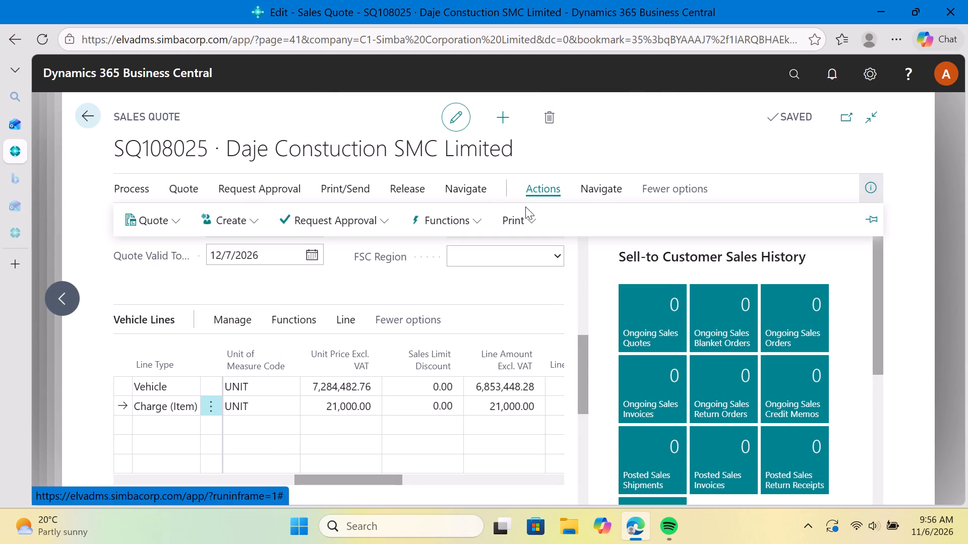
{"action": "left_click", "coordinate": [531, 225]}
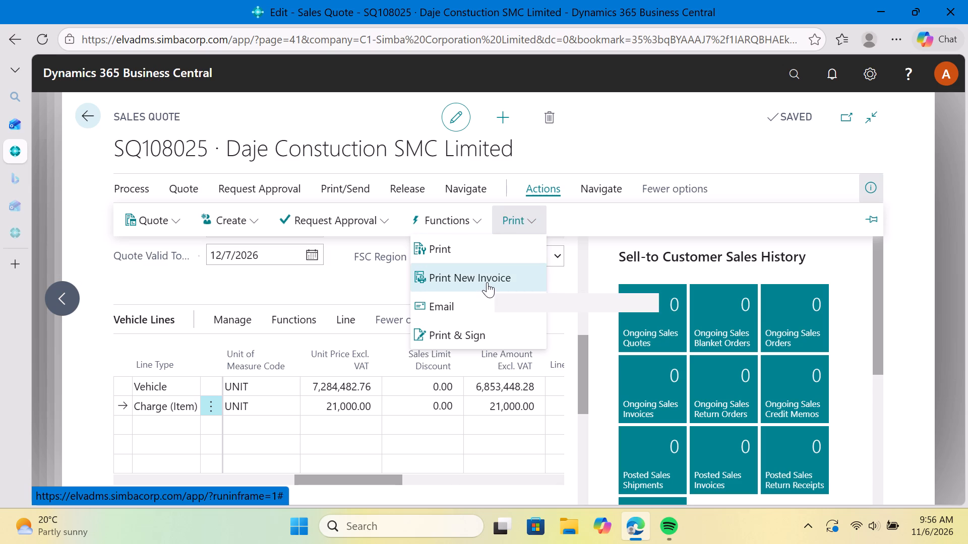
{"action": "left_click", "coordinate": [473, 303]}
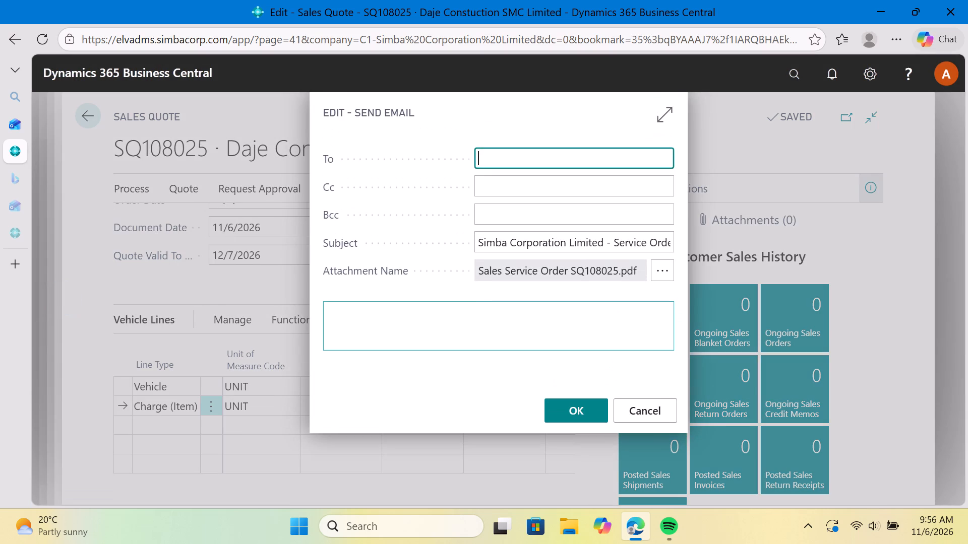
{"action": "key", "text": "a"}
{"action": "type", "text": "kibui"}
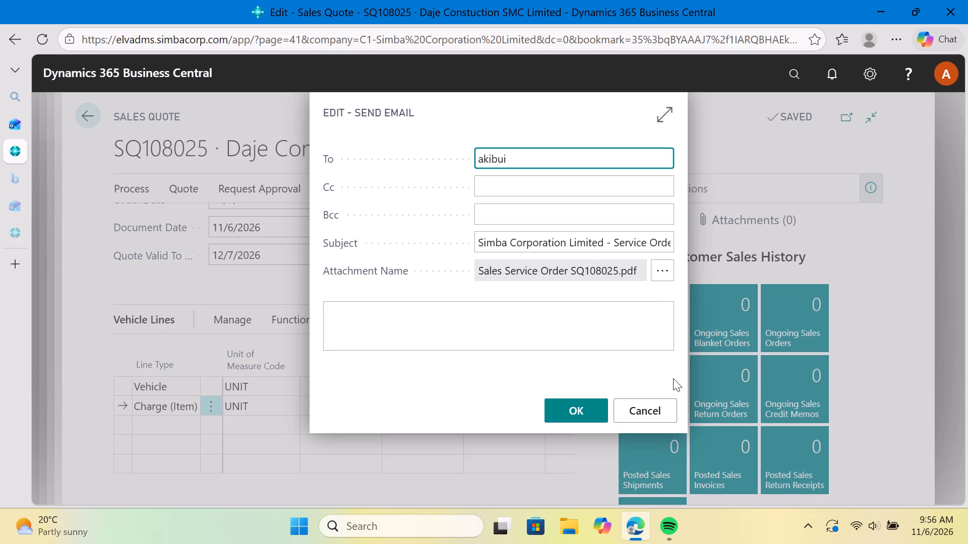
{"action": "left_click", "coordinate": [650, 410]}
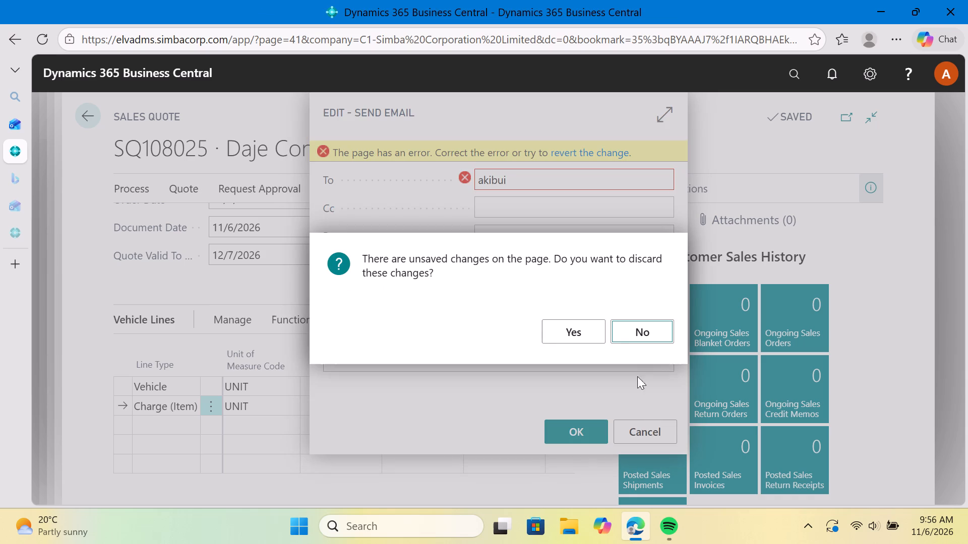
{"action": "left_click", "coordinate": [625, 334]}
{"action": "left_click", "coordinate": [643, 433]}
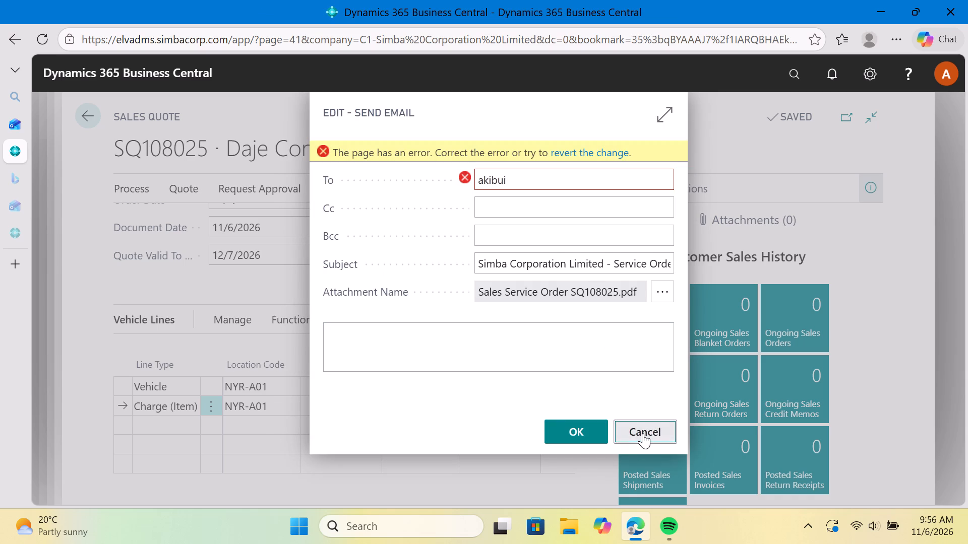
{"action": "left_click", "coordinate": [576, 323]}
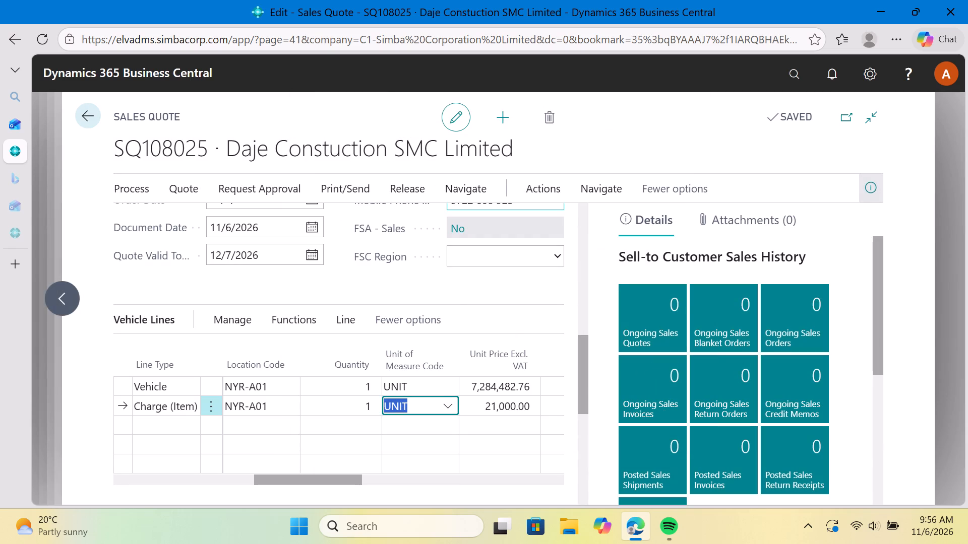
Export the quote's new-format proforma invoice (Mahindra Proforma Invoice - Vehicle) as a Microsoft Word document.
{"action": "left_click", "coordinate": [544, 191]}
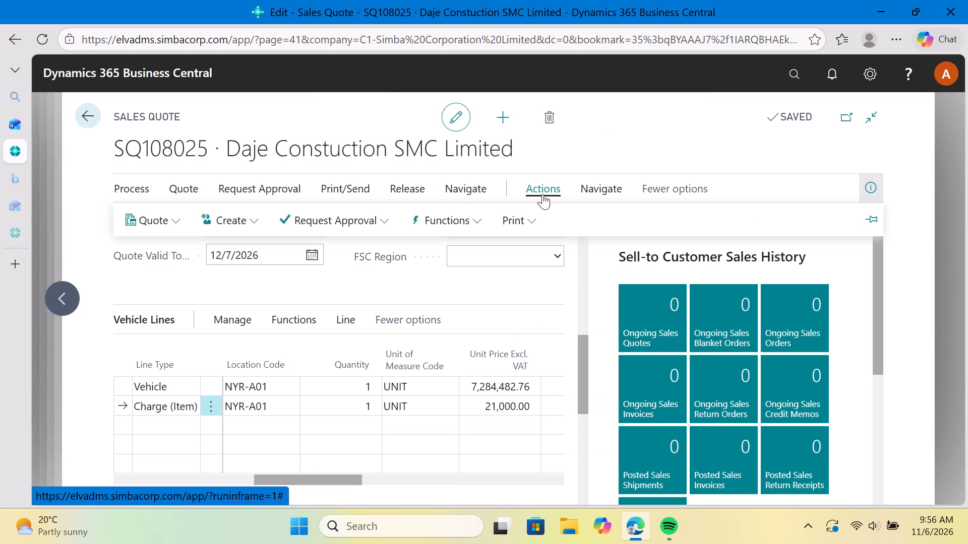
{"action": "left_click", "coordinate": [538, 222]}
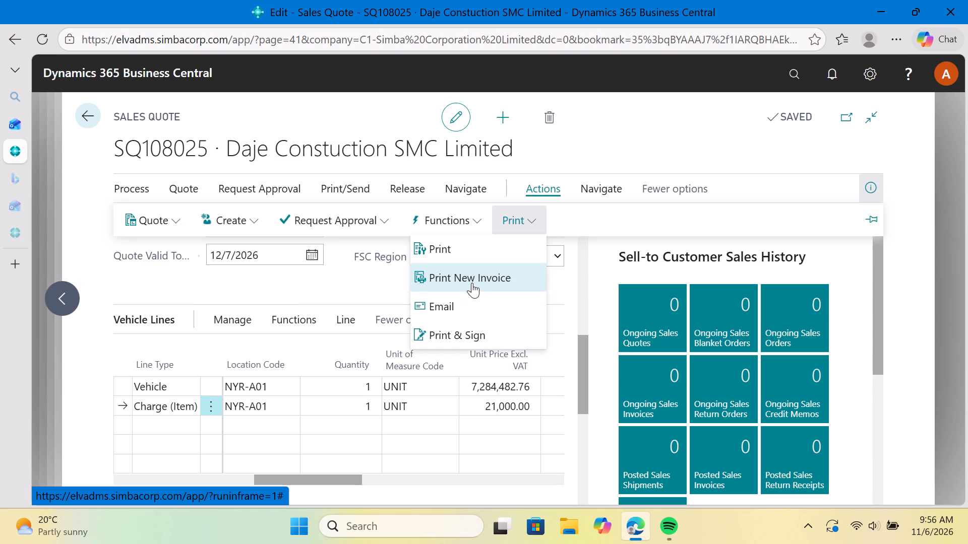
{"action": "left_click", "coordinate": [472, 283]}
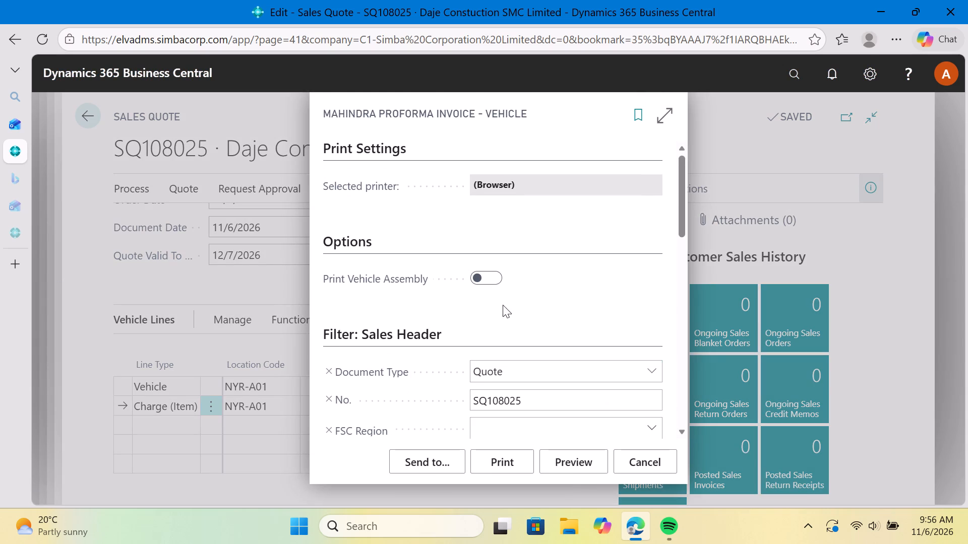
{"action": "left_click", "coordinate": [435, 469]}
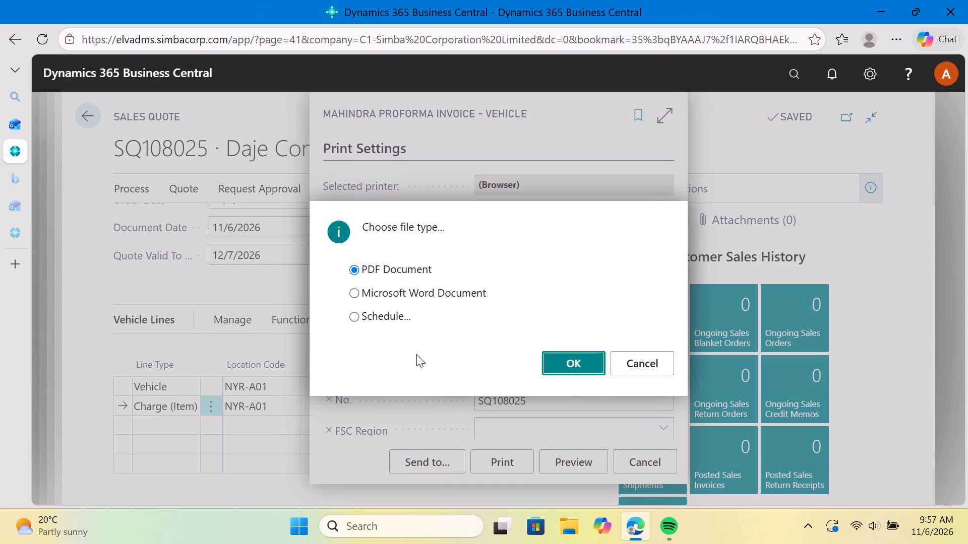
{"action": "left_click", "coordinate": [442, 292]}
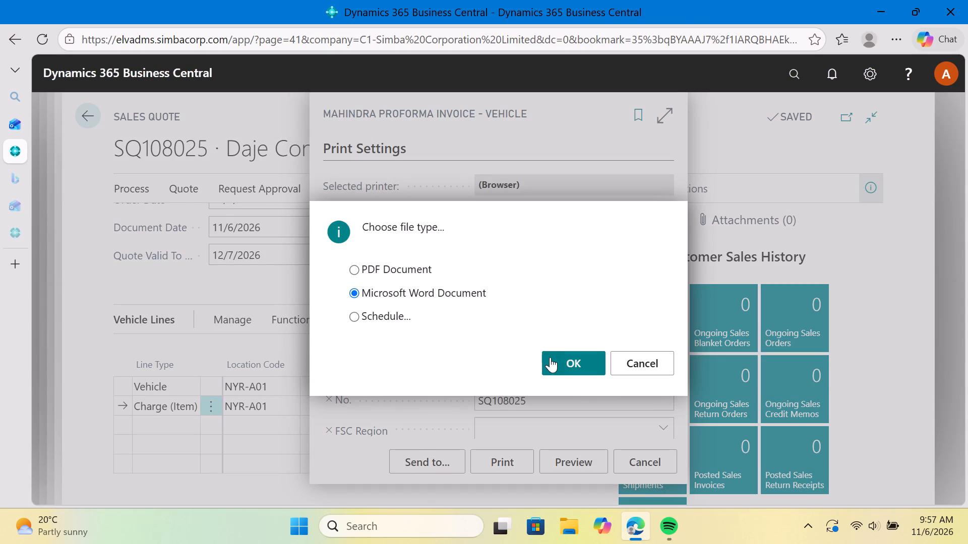
{"action": "left_click", "coordinate": [554, 359]}
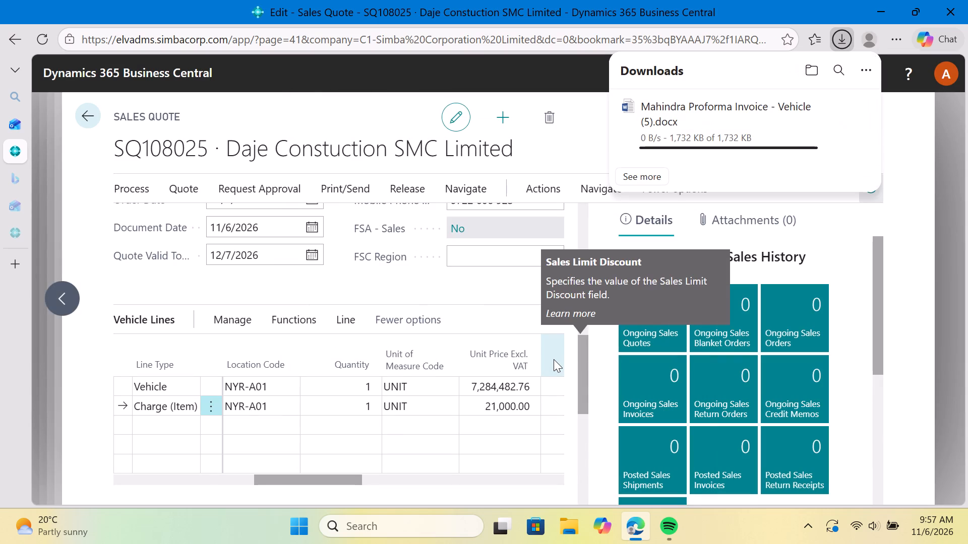
Open the downloaded proforma invoice in Word and enable it for editing.
{"action": "left_click", "coordinate": [710, 120]}
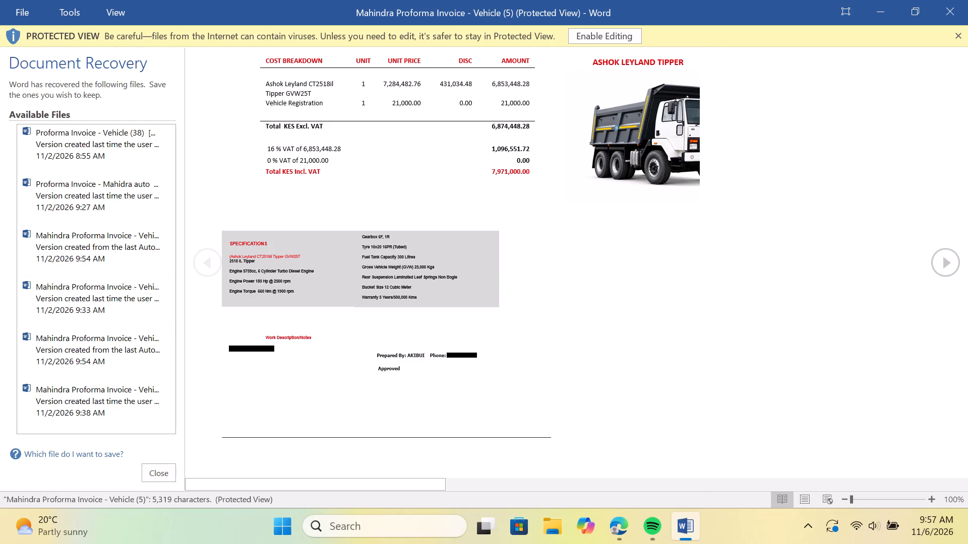
{"action": "left_click", "coordinate": [599, 36]}
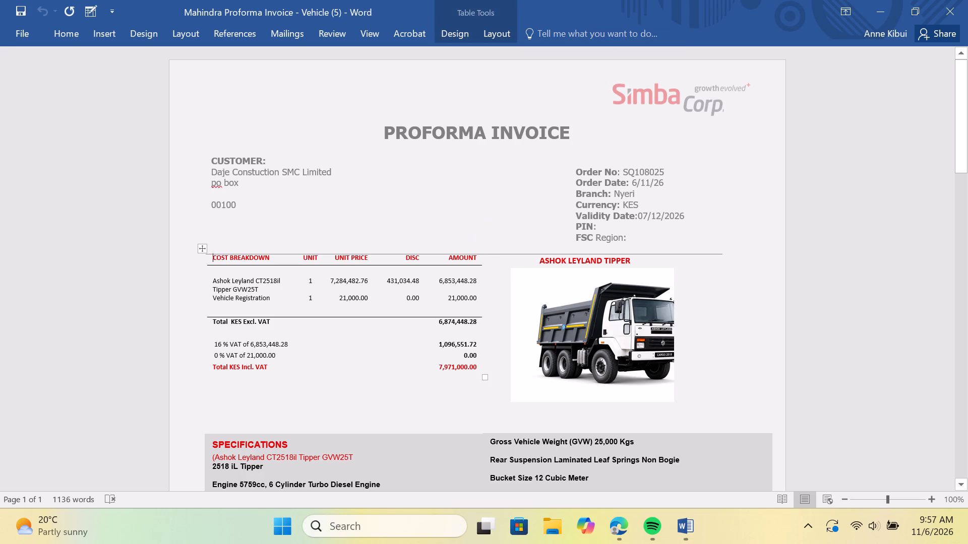
Change the Branch in the proforma invoice header to Nairobi.
{"action": "double_click", "coordinate": [638, 193]}
{"action": "left_click", "coordinate": [638, 193]}
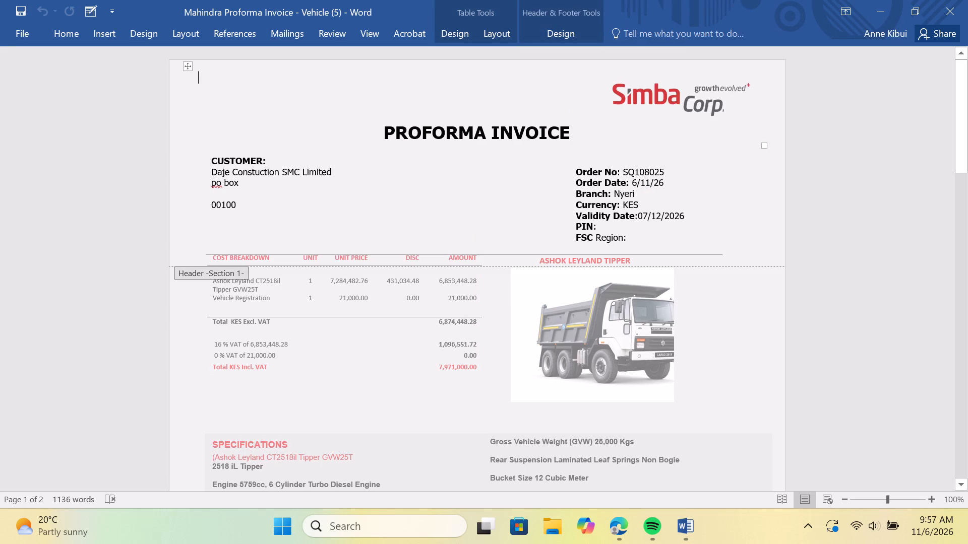
{"action": "key", "text": "BackSpace"}
{"action": "key", "text": "BackSpace"}
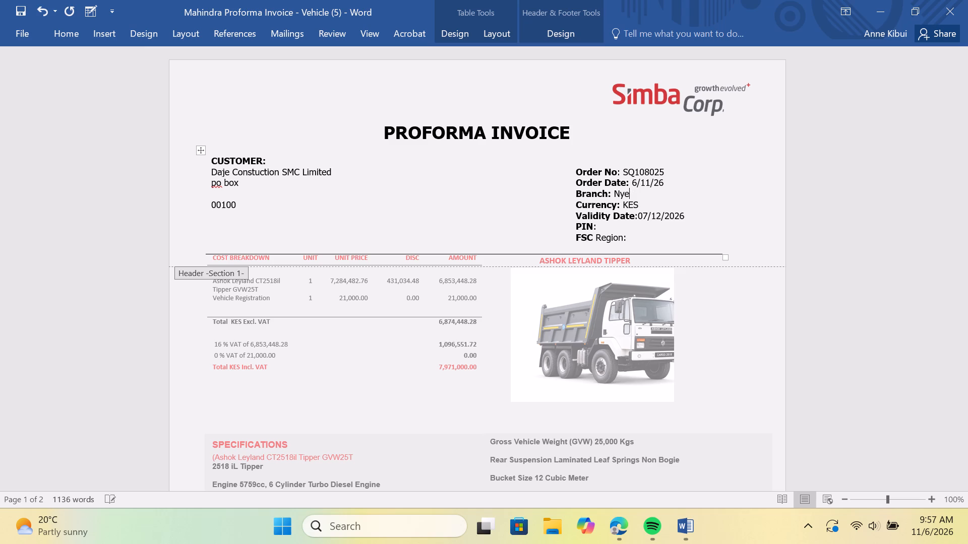
{"action": "key", "text": "BackSpace"}
{"action": "key", "text": "BackSpace"}
{"action": "type", "text": "airo"}
{"action": "type", "text": "bi"}
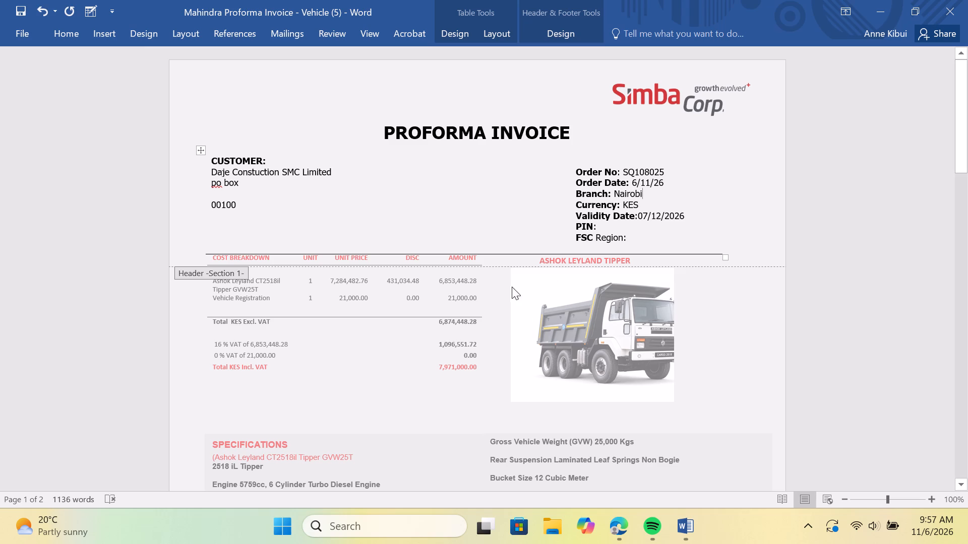
{"action": "left_click", "coordinate": [418, 201]}
Start saving a copy of the proforma invoice in the Downloads folder under the file name "Daje construction- Vehicle (5)".
{"action": "scroll", "coordinate": [522, 338], "scroll_direction": "down", "scroll_amount": 5}
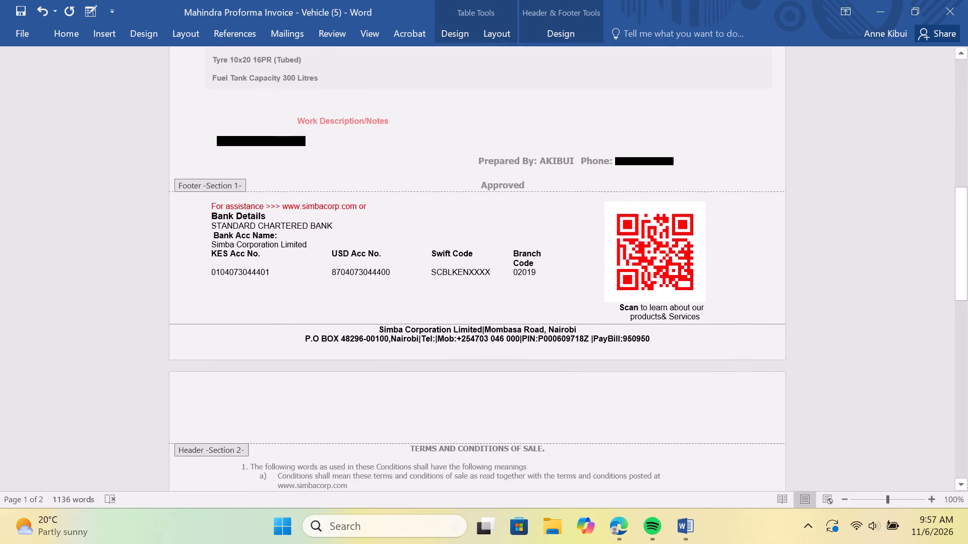
{"action": "scroll", "coordinate": [522, 338], "scroll_direction": "down", "scroll_amount": 1}
{"action": "scroll", "coordinate": [522, 338], "scroll_direction": "up", "scroll_amount": 5}
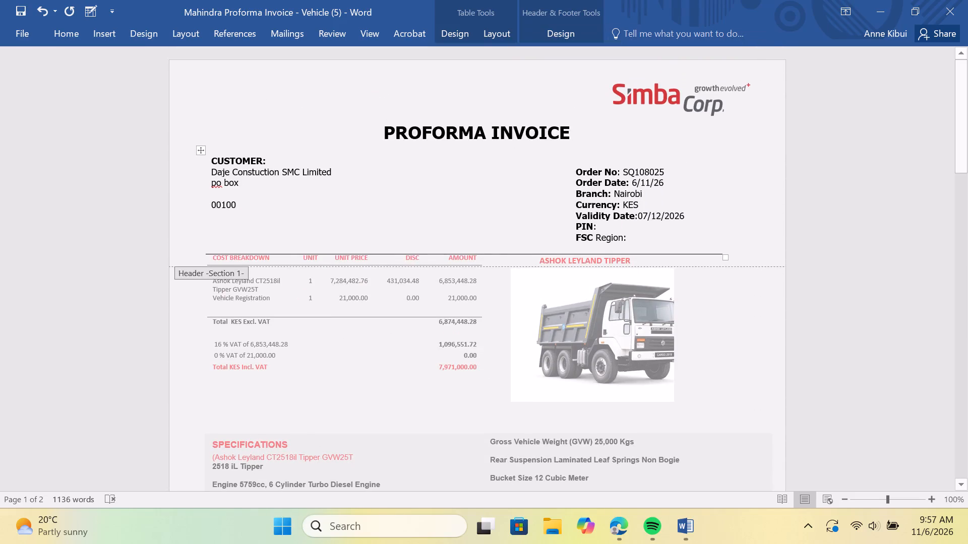
{"action": "left_click", "coordinate": [21, 36]}
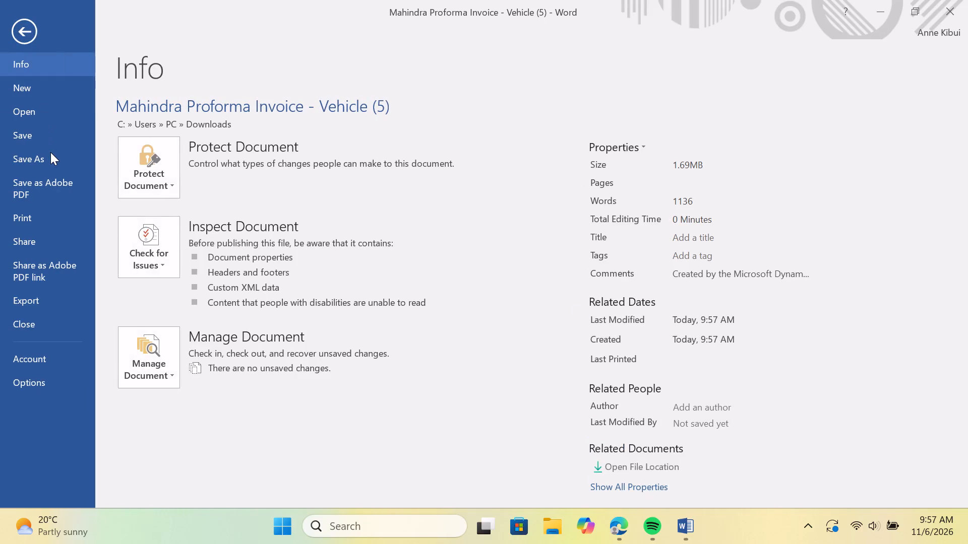
{"action": "left_click", "coordinate": [50, 152]}
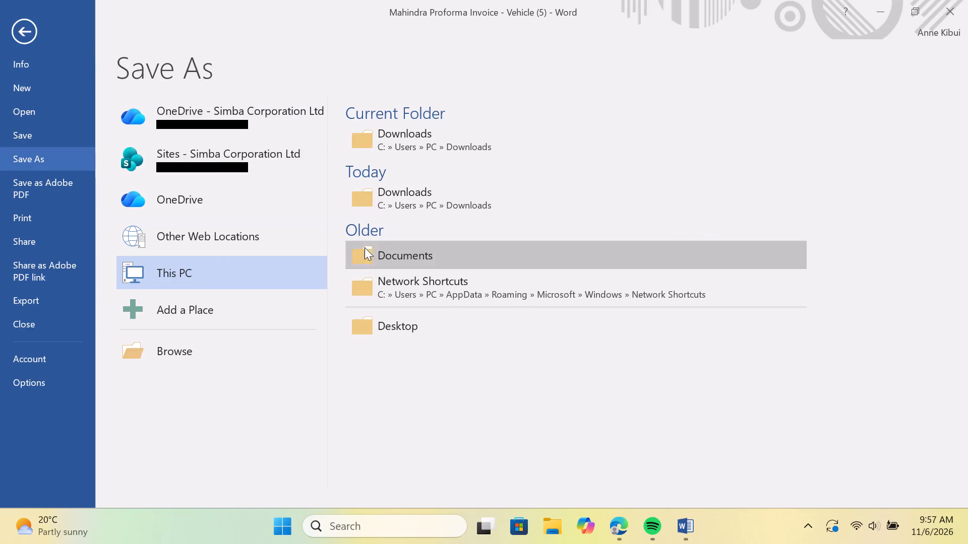
{"action": "left_click", "coordinate": [406, 212]}
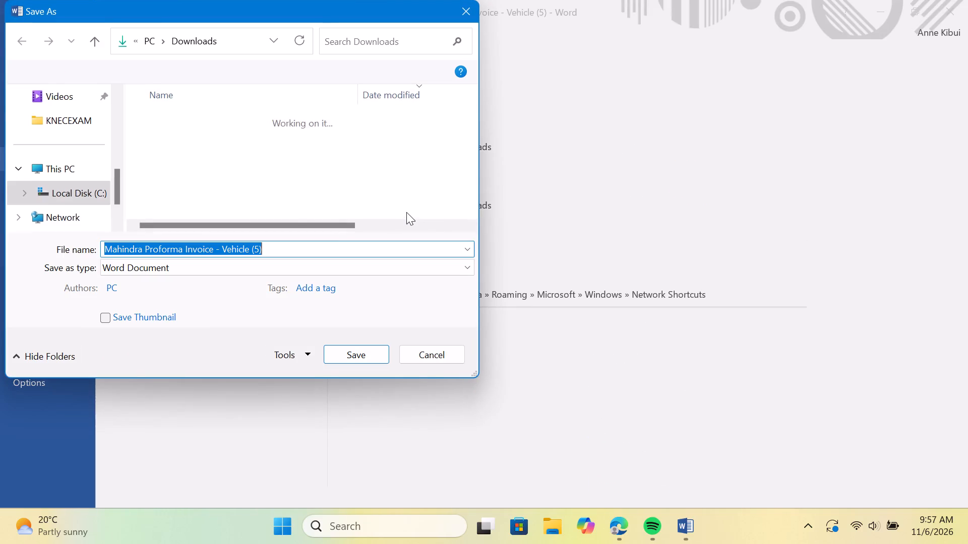
{"action": "left_click", "coordinate": [215, 250]}
{"action": "key", "text": "BackSpace"}
{"action": "key", "text": "BackSpace"}
{"action": "key", "text": "BackSpace"}
{"action": "key", "text": "BackSpace"}
{"action": "key", "text": "BackSpace"}
{"action": "key", "text": "BackSpace"}
{"action": "key", "text": "BackSpace"}
{"action": "key", "text": "BackSpace"}
{"action": "key", "text": "BackSpace"}
{"action": "key", "text": "BackSpace"}
{"action": "key", "text": "BackSpace"}
{"action": "key", "text": "BackSpace"}
{"action": "key", "text": "BackSpace"}
{"action": "key", "text": "BackSpace"}
{"action": "key", "text": "BackSpace"}
{"action": "key", "text": "BackSpace"}
{"action": "key", "text": "BackSpace"}
{"action": "key", "text": "BackSpace"}
{"action": "key", "text": "BackSpace"}
{"action": "key", "text": "BackSpace"}
{"action": "key", "text": "BackSpace"}
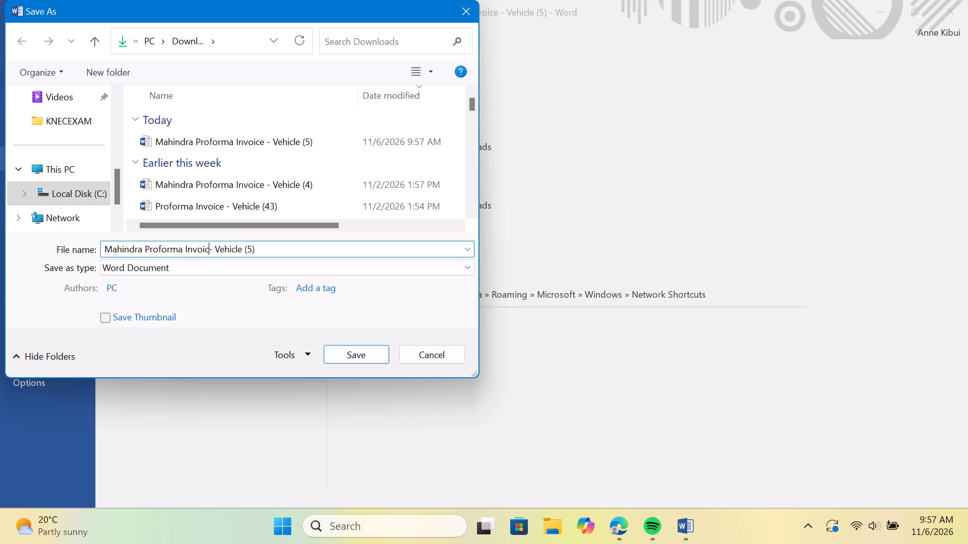
{"action": "key", "text": "BackSpace"}
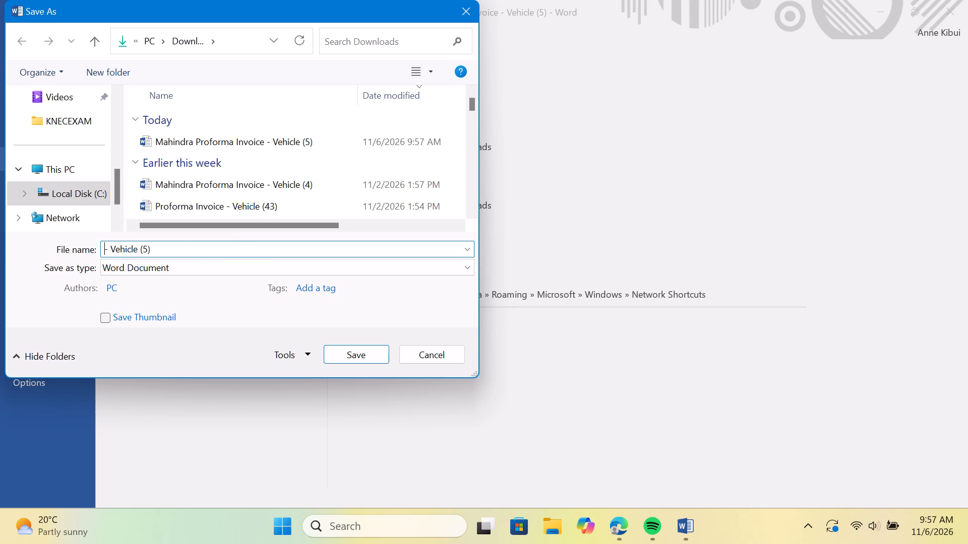
{"action": "type", "text": "daje"}
{"action": "key", "text": "space"}
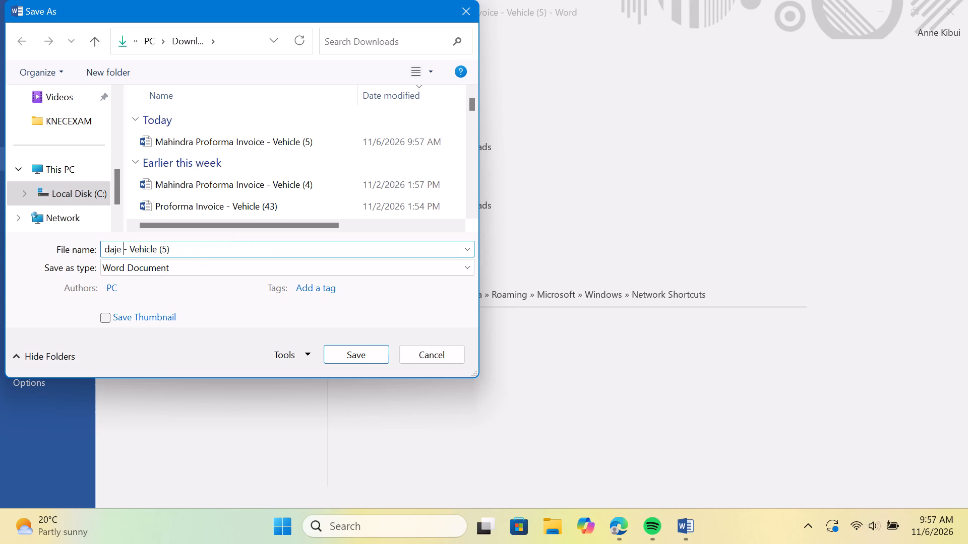
{"action": "key", "text": "BackSpace"}
{"action": "key", "text": "BackSpace"}
{"action": "key", "text": "BackSpace"}
{"action": "key", "text": "BackSpace"}
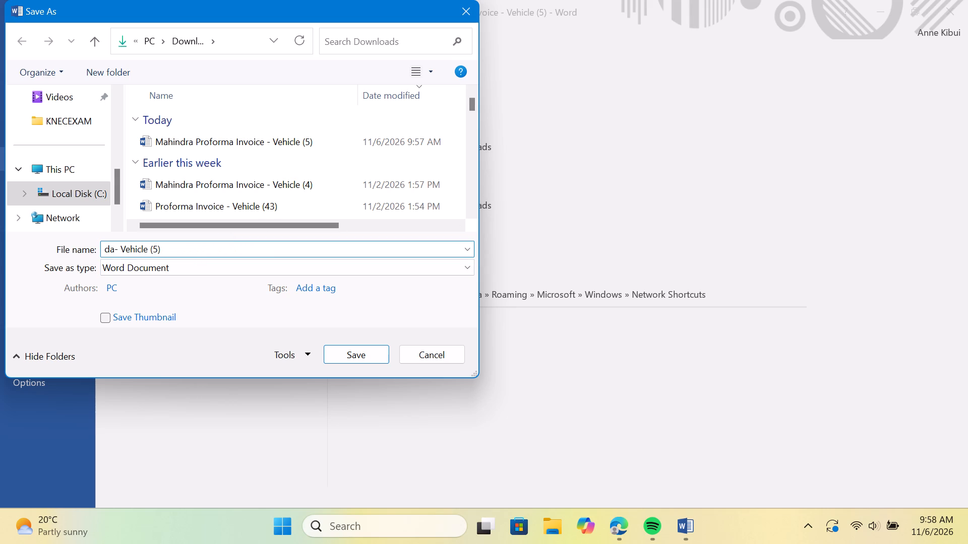
{"action": "key", "text": "BackSpace"}
{"action": "type", "text": "aje"}
{"action": "key", "text": "space"}
{"action": "type", "text": "con"}
{"action": "type", "text": "struction"}
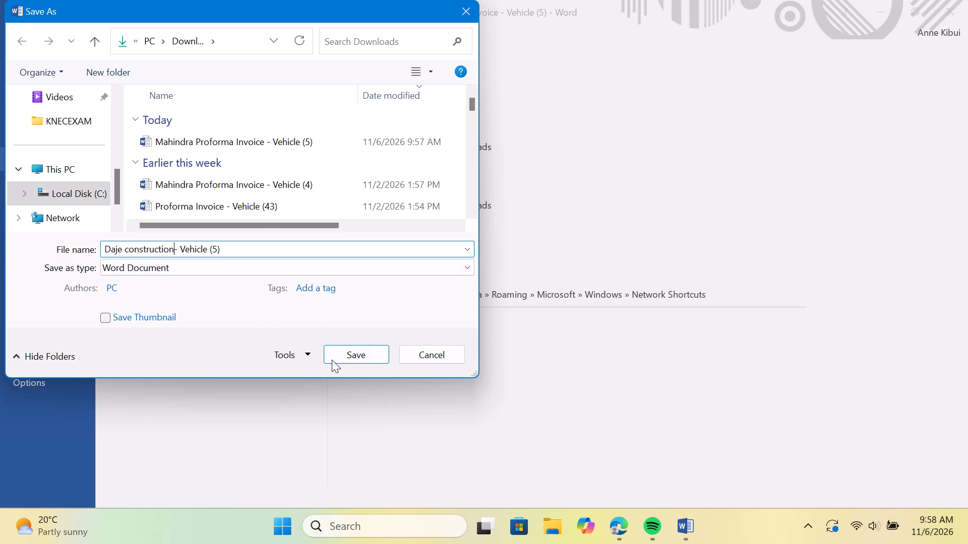
Set the copy's file type to PDF and save it.
{"action": "left_click", "coordinate": [465, 267]}
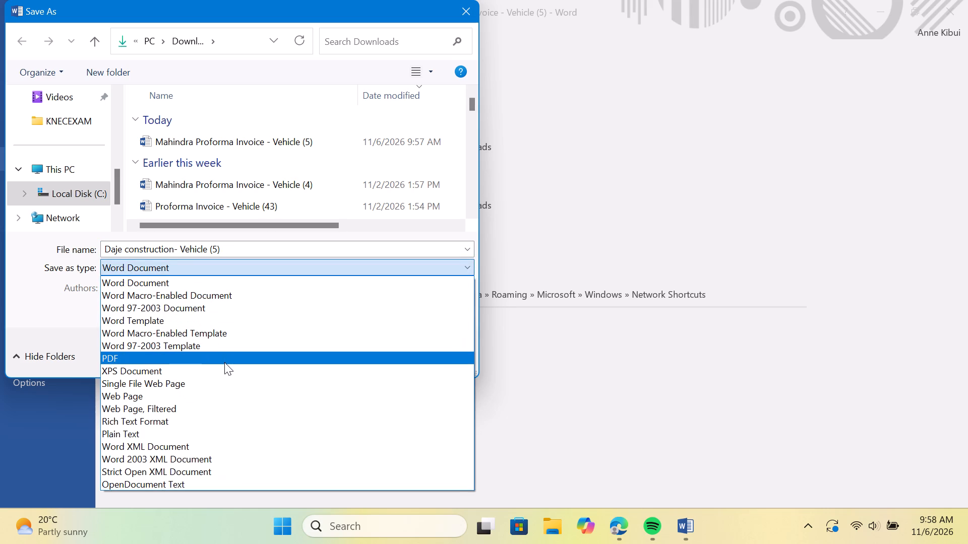
{"action": "left_click", "coordinate": [224, 362]}
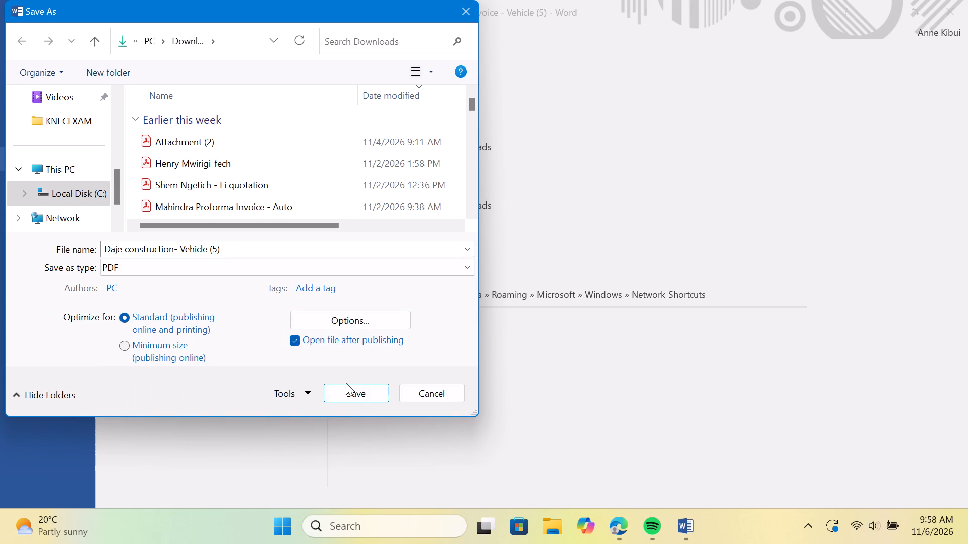
{"action": "left_click", "coordinate": [357, 398]}
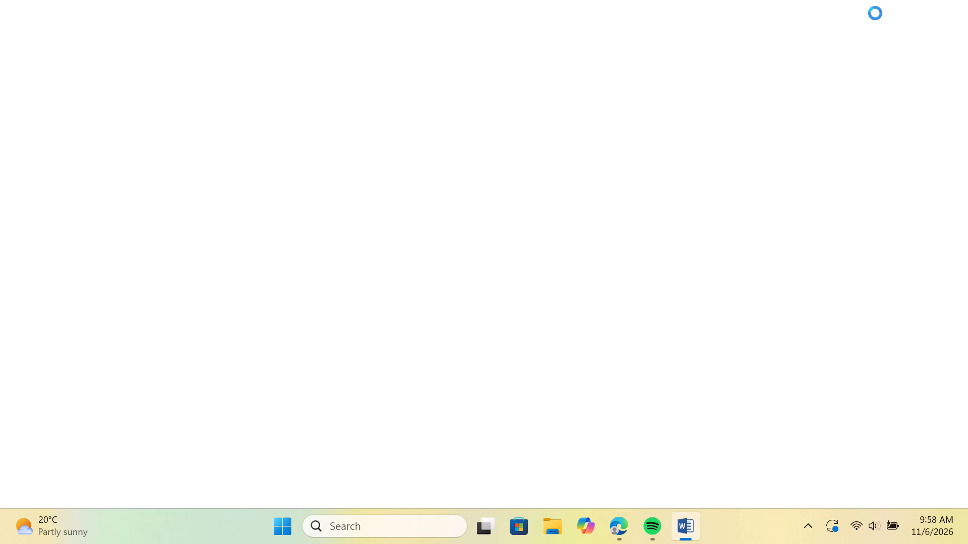
Minimise the opening PDF and the Word document to return to the sales quote in Business Central.
{"action": "left_click", "coordinate": [876, 13]}
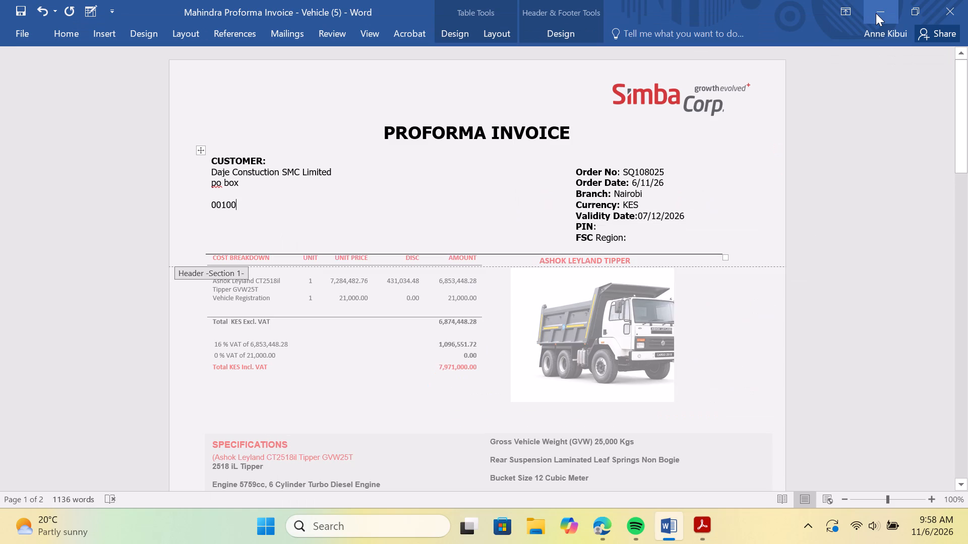
{"action": "left_click", "coordinate": [879, 9]}
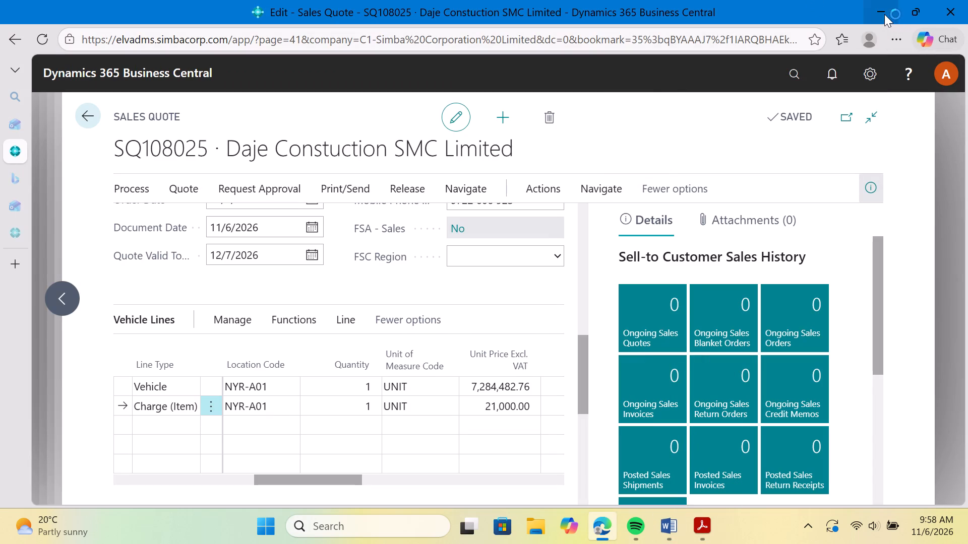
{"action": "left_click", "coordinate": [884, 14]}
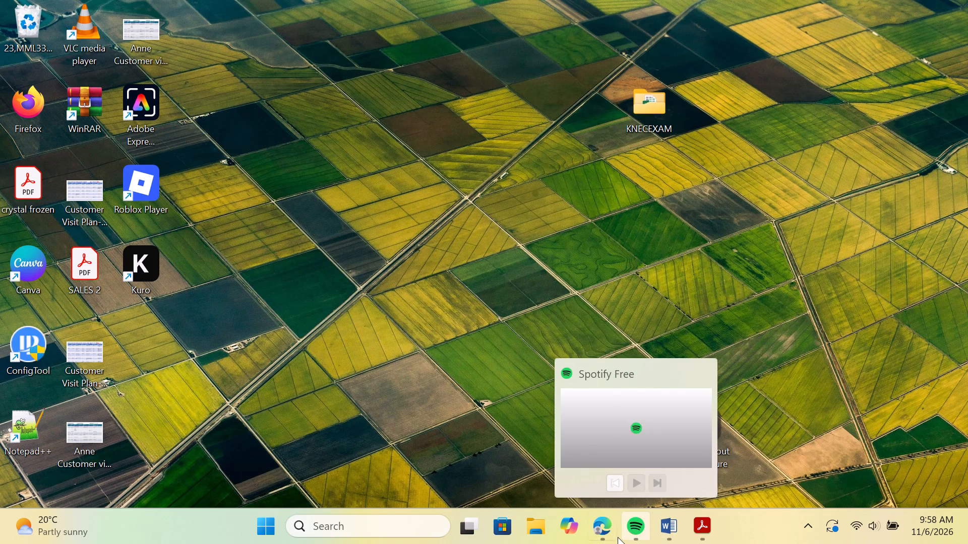
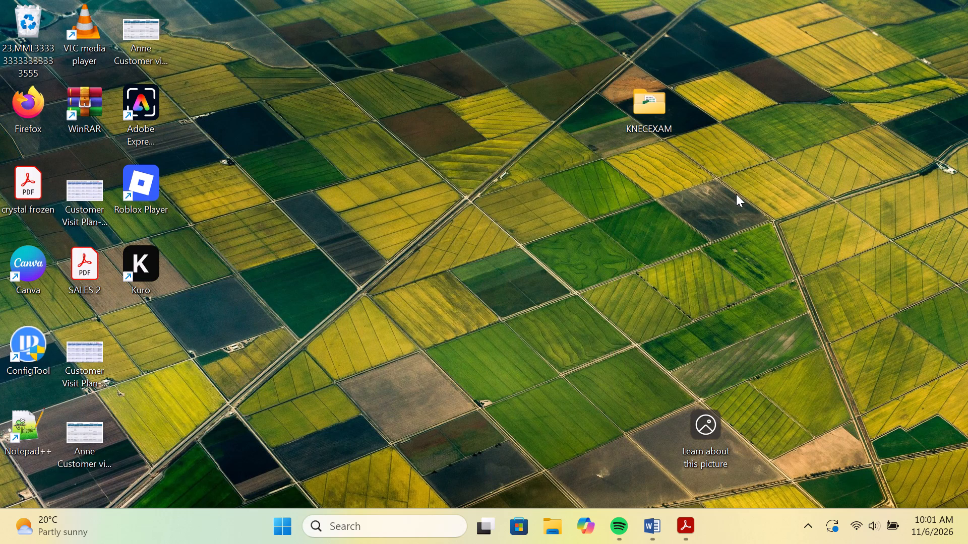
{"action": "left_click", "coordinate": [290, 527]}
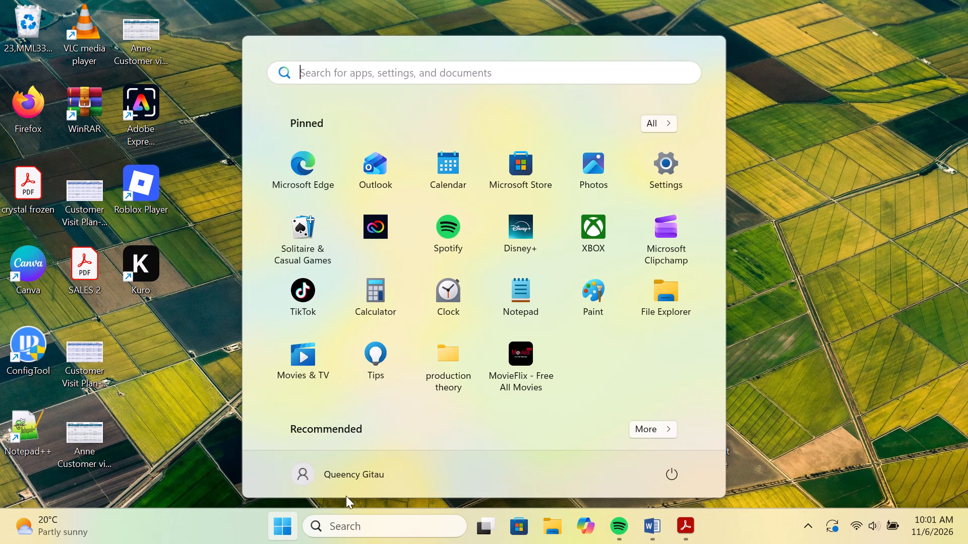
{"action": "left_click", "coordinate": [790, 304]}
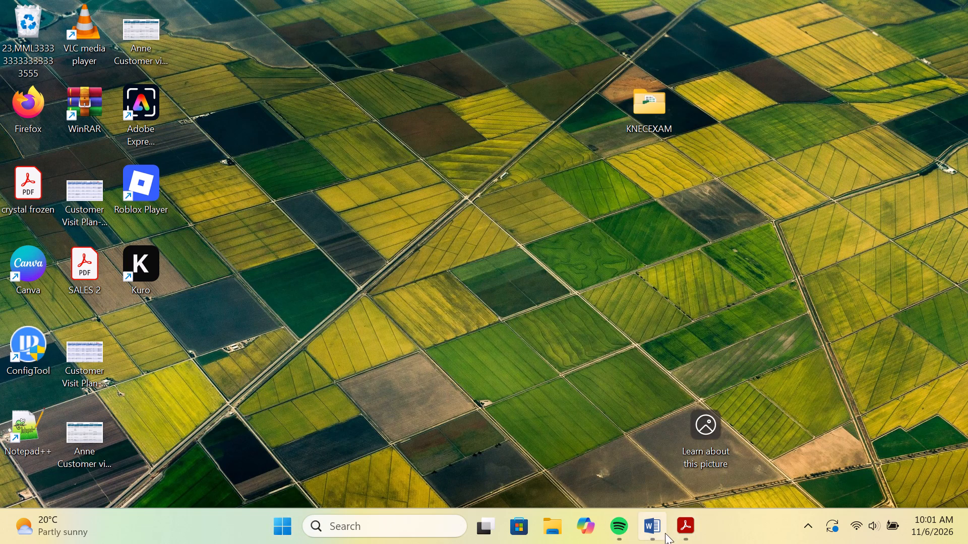
Return to the proforma invoice in Word, leave its header editing, and minimise the document.
{"action": "left_click", "coordinate": [644, 527]}
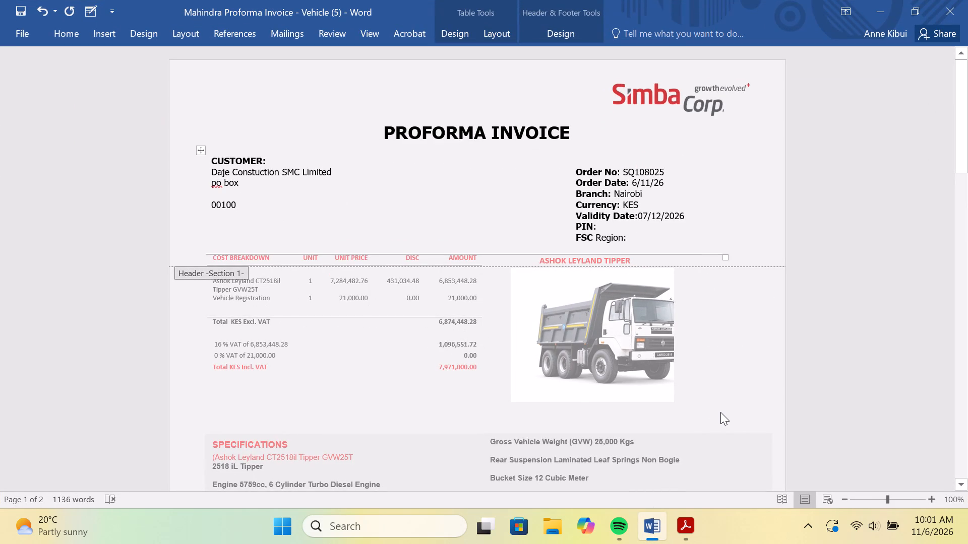
{"action": "left_click", "coordinate": [852, 304]}
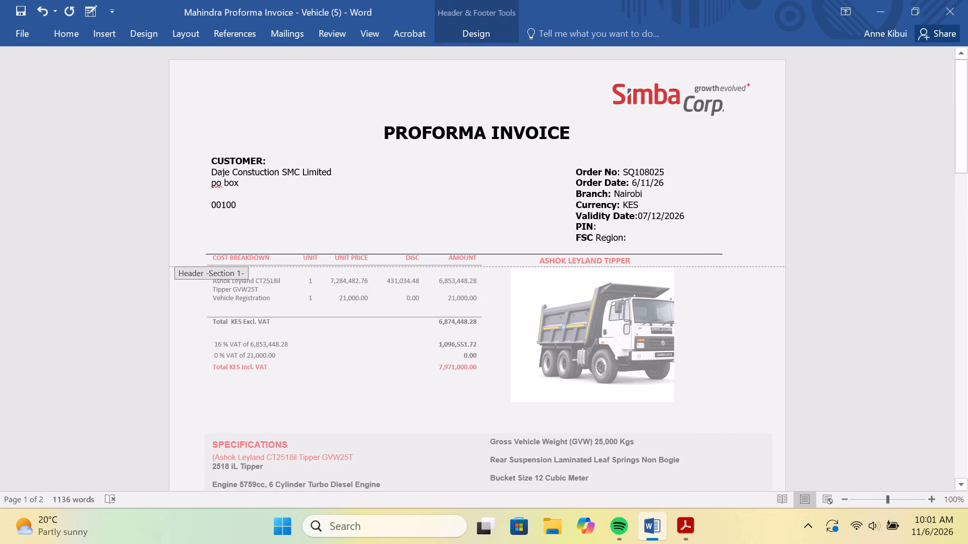
{"action": "left_click", "coordinate": [840, 267]}
{"action": "left_click", "coordinate": [806, 387]}
{"action": "triple_click", "coordinate": [806, 387]}
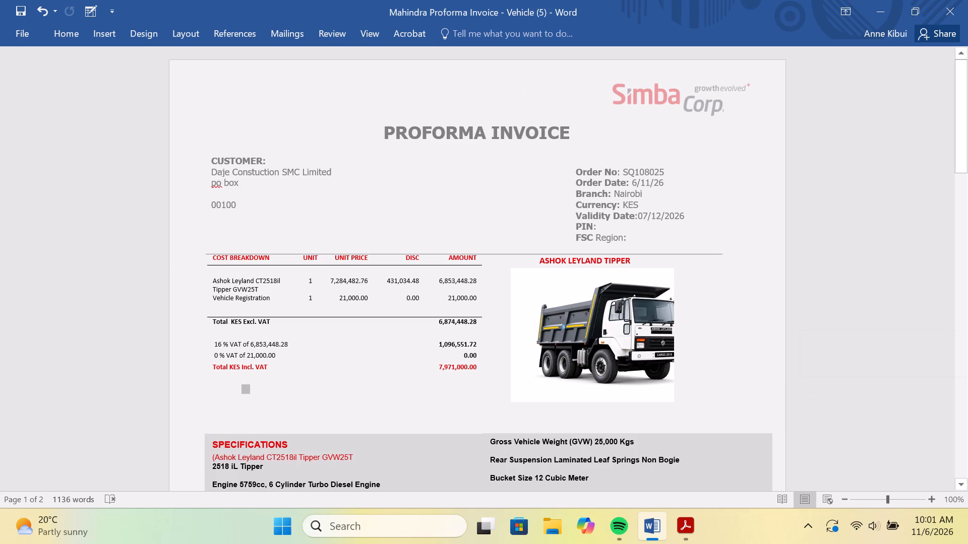
{"action": "left_click", "coordinate": [831, 456]}
{"action": "triple_click", "coordinate": [867, 213]}
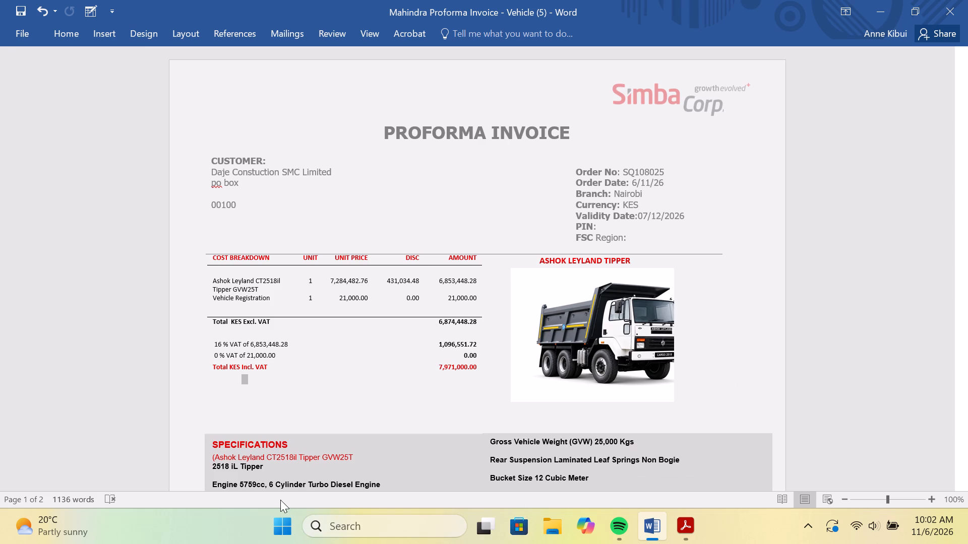
{"action": "left_click", "coordinate": [881, 15]}
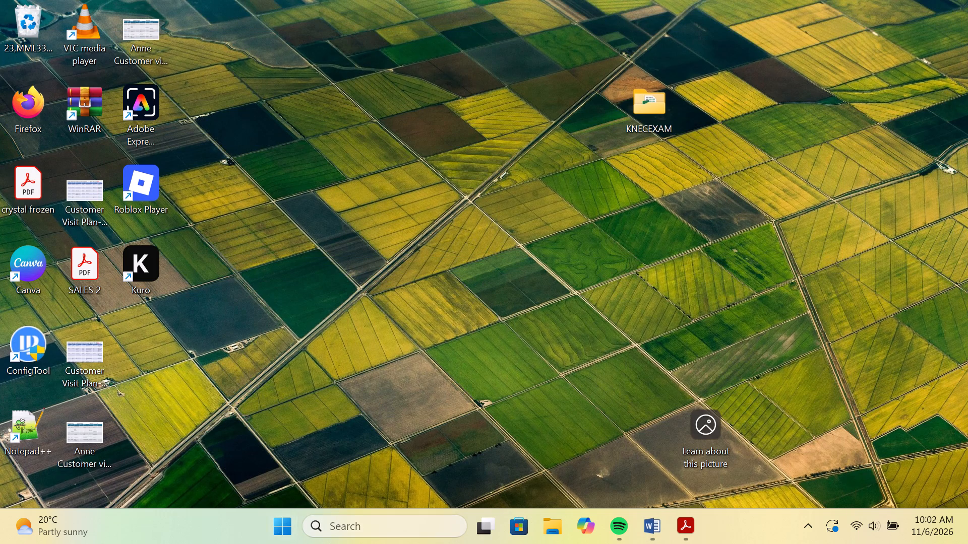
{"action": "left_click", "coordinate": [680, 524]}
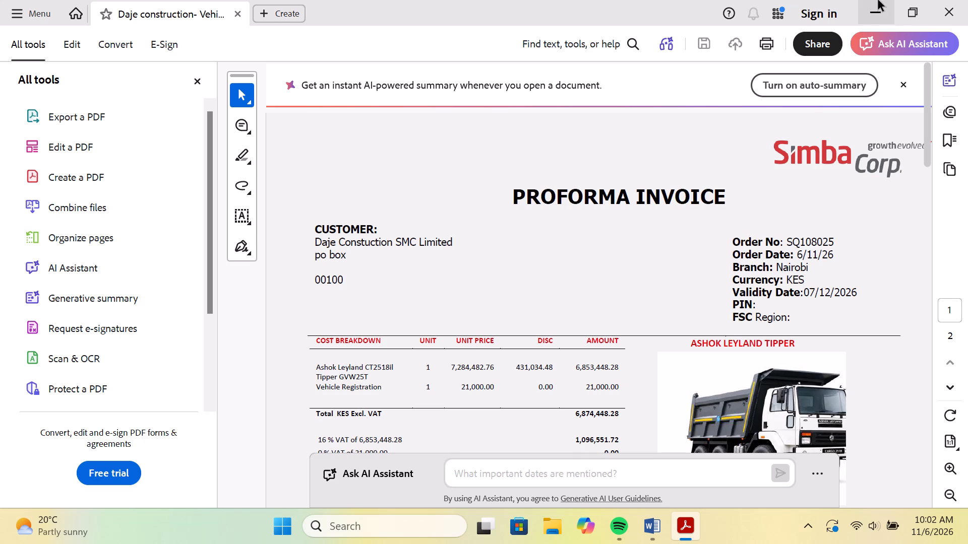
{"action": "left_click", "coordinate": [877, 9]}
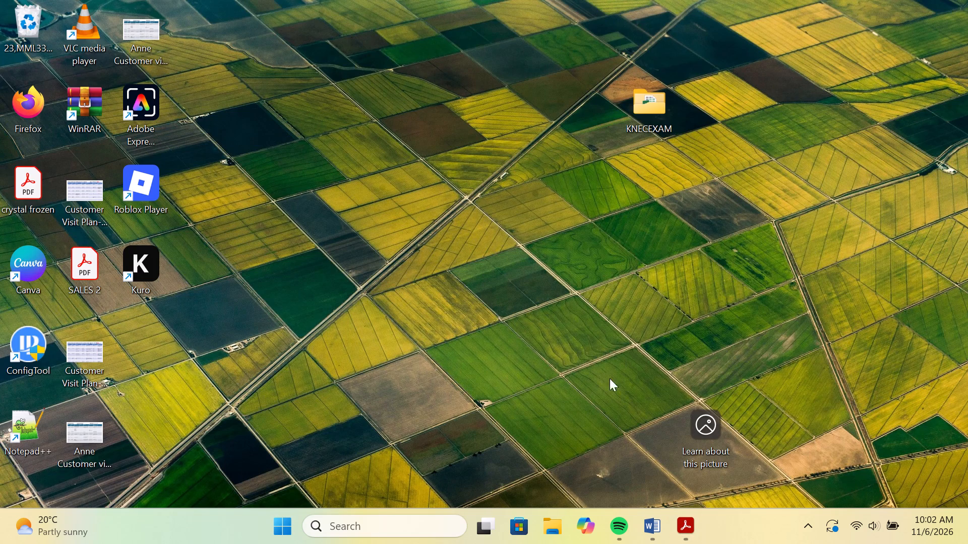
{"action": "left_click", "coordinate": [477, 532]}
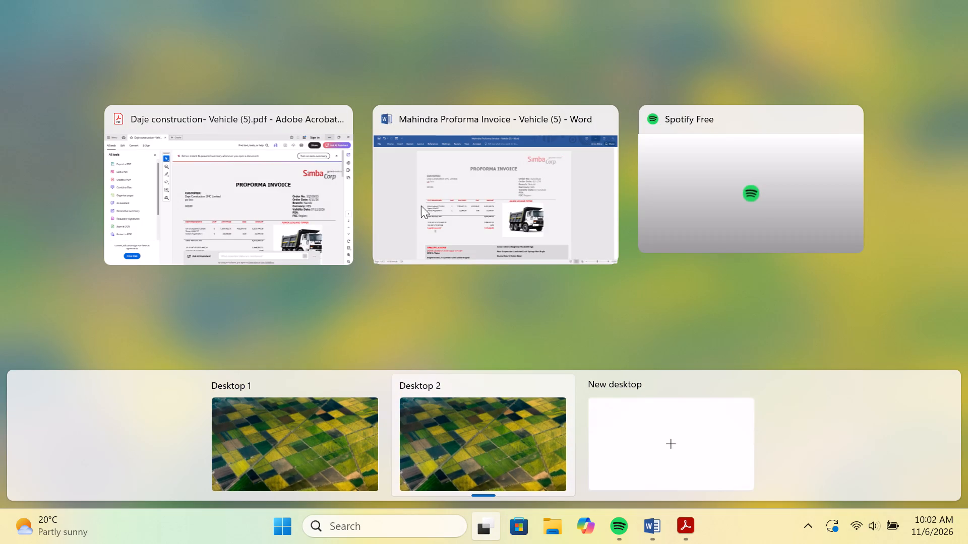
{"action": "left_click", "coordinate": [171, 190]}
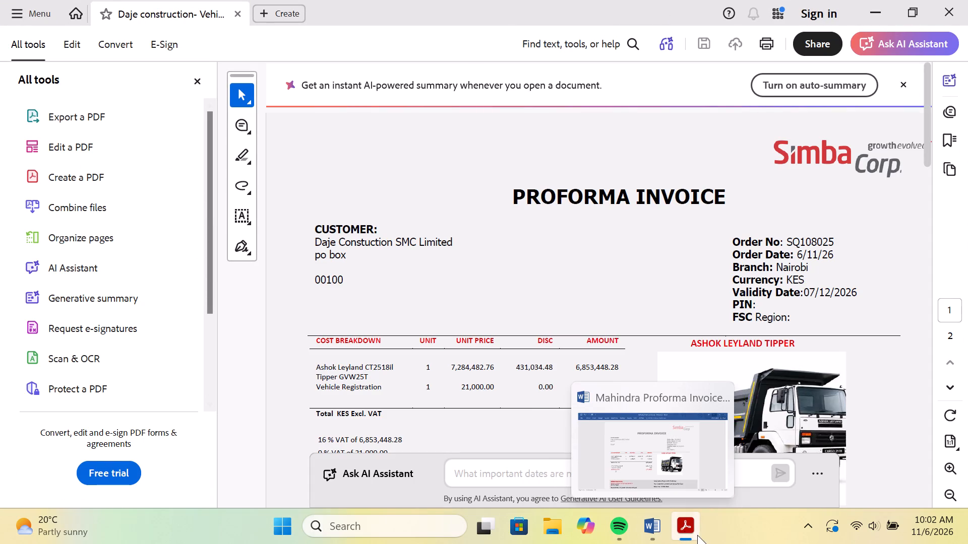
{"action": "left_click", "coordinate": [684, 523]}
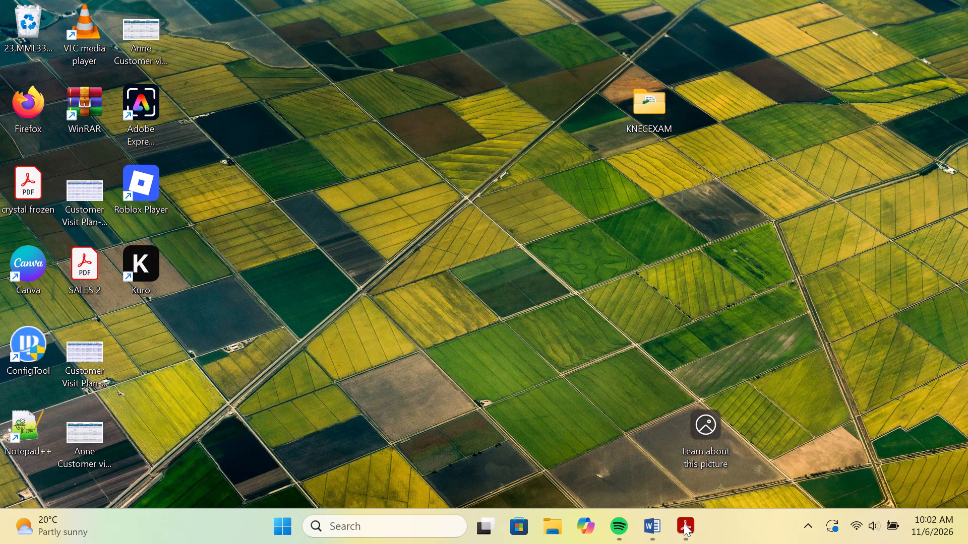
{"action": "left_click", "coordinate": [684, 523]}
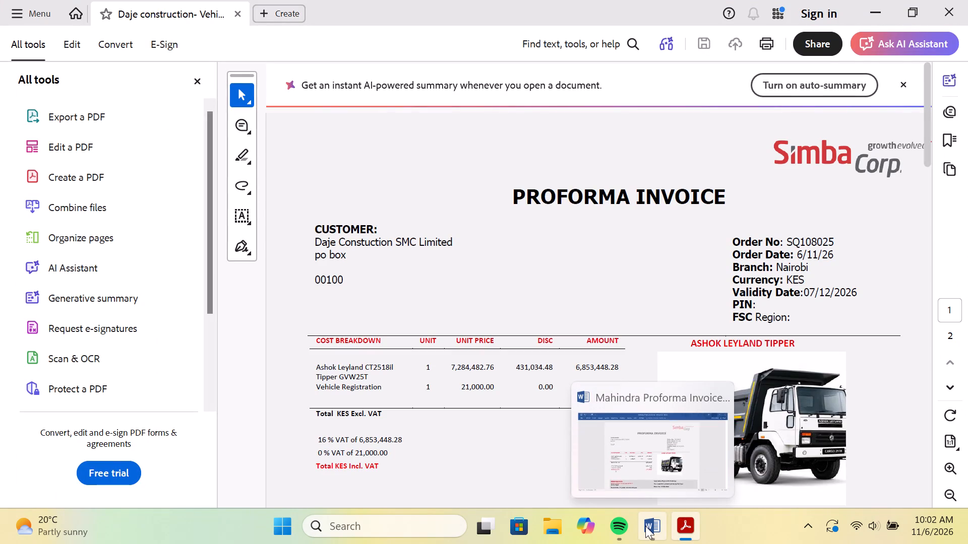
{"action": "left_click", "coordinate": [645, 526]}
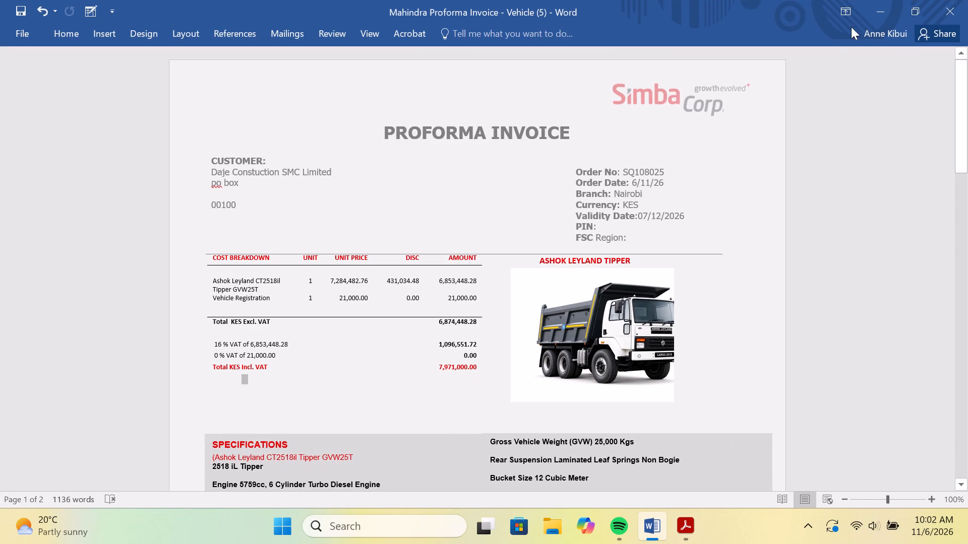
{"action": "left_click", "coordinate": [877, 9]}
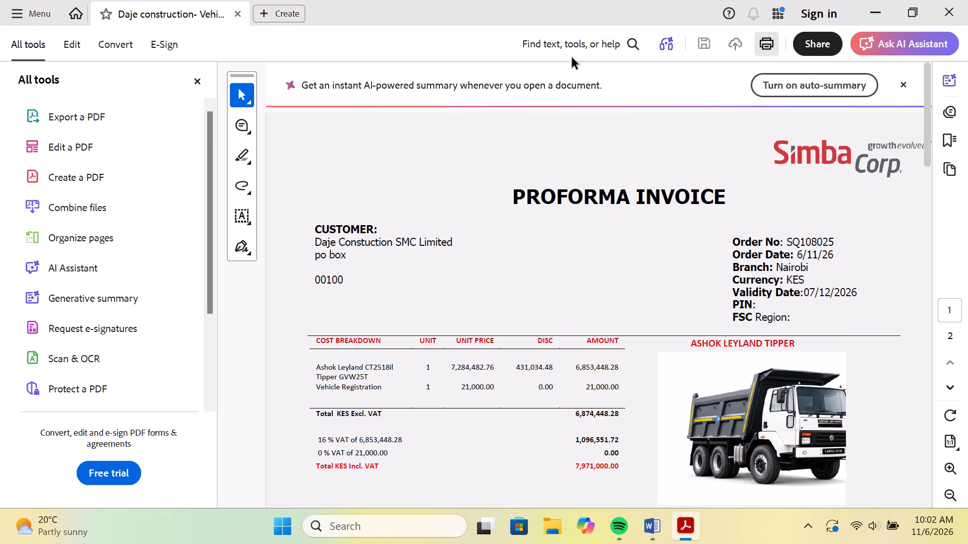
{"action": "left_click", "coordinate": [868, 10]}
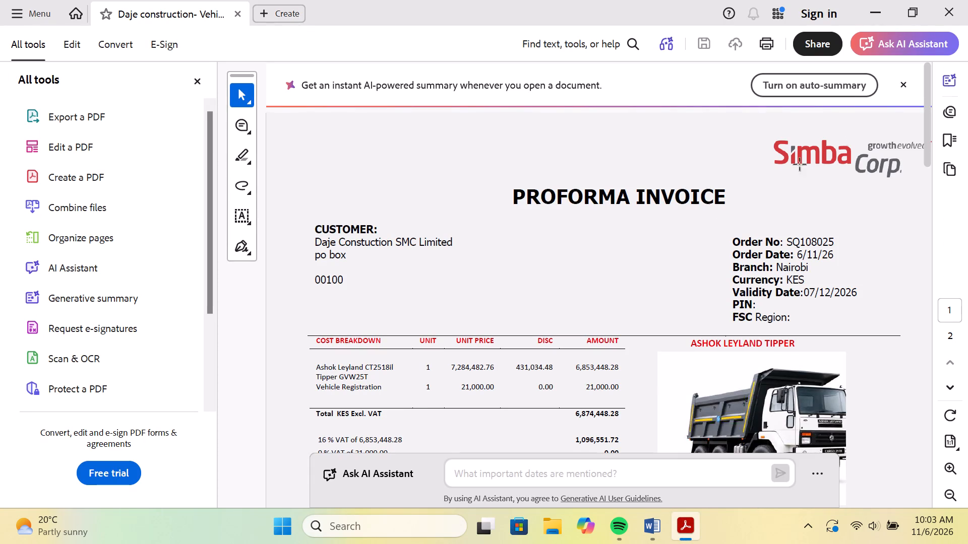
Open the Windows search from the proforma invoice PDF.
{"action": "left_click", "coordinate": [336, 526]}
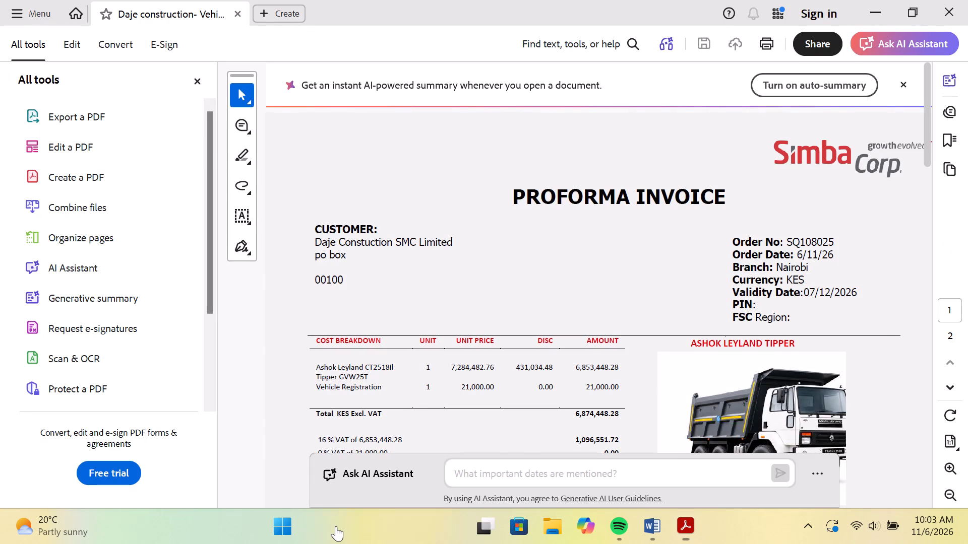